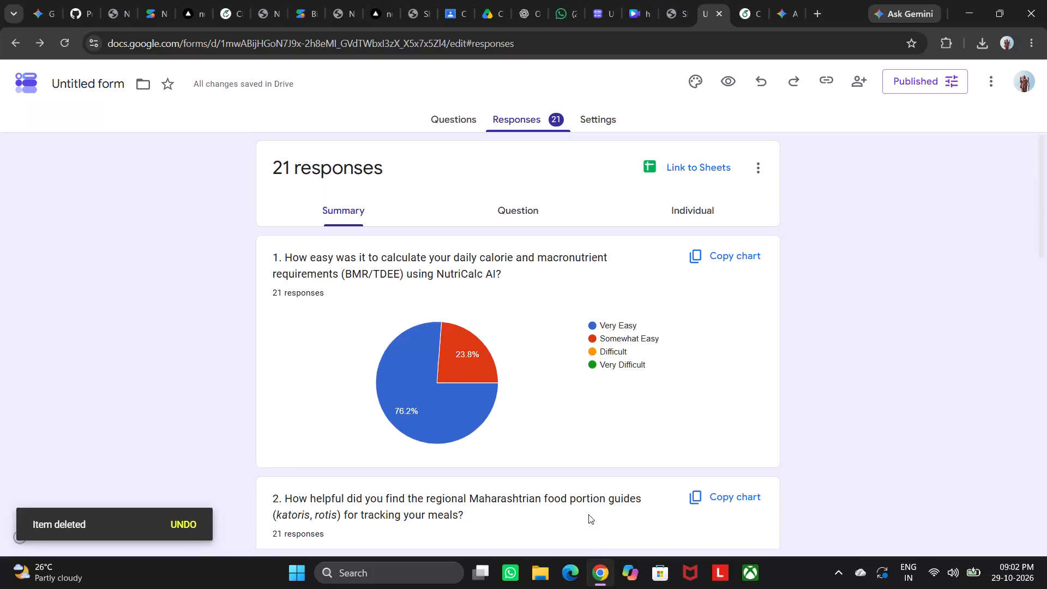
Open the CEP REPORT FINALIZED PDF from the Downloads folder.
left_click(545, 574)
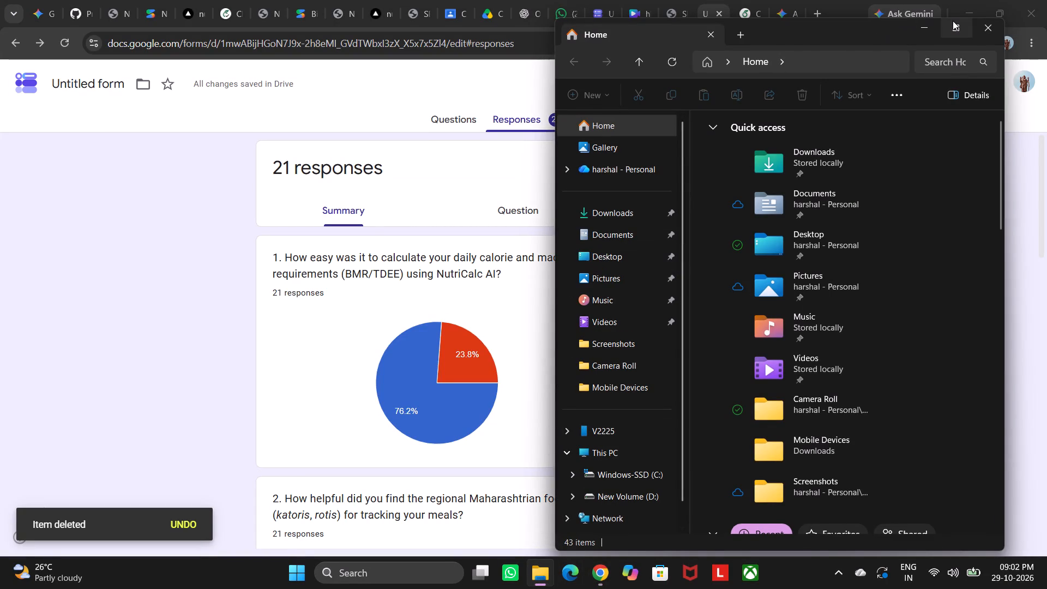
left_click(953, 21)
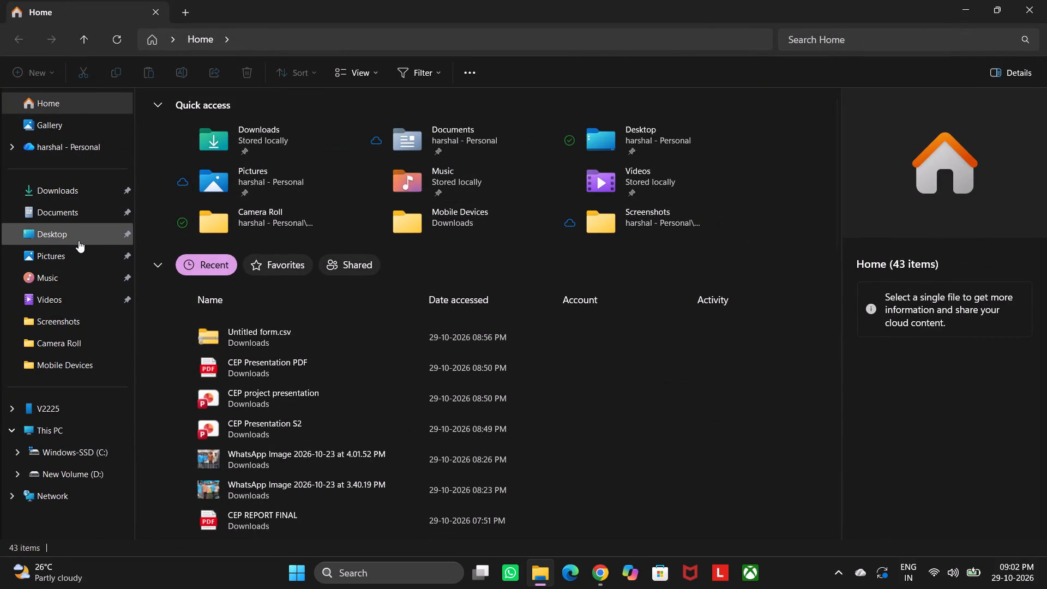
left_click(86, 181)
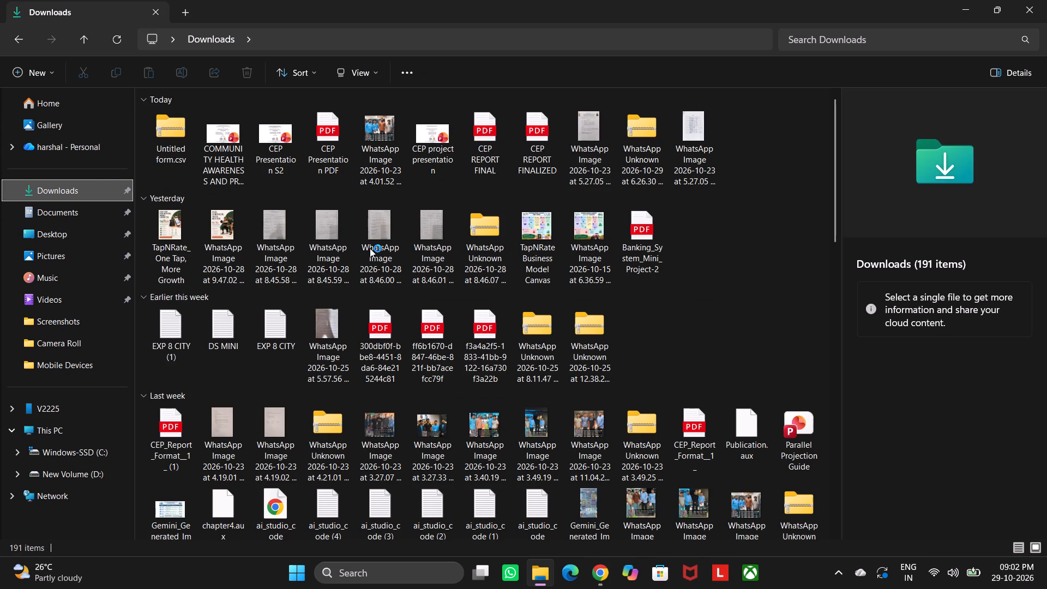
double_click(524, 165)
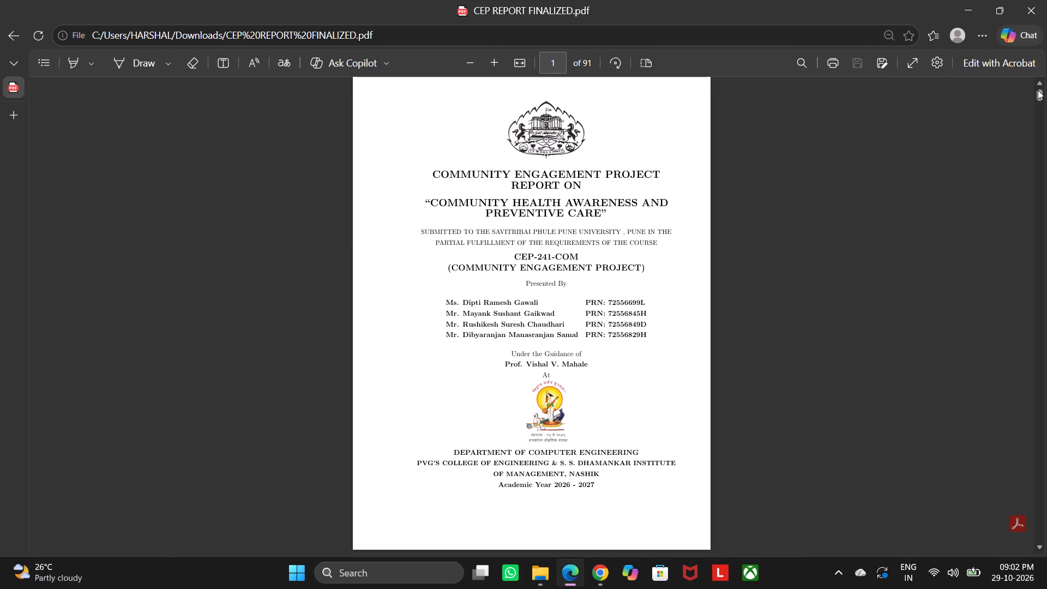
Examine the survey and feedback form appendix pages at the end of the finalized report.
left_click_drag(1038, 90, 1046, 588)
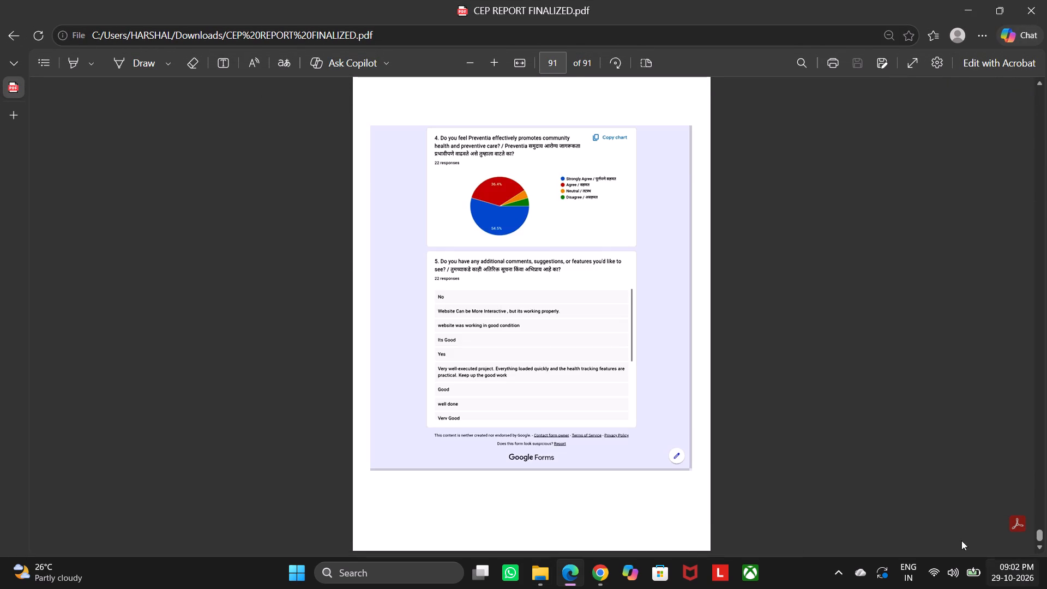
scroll(501, 167, "up", 4)
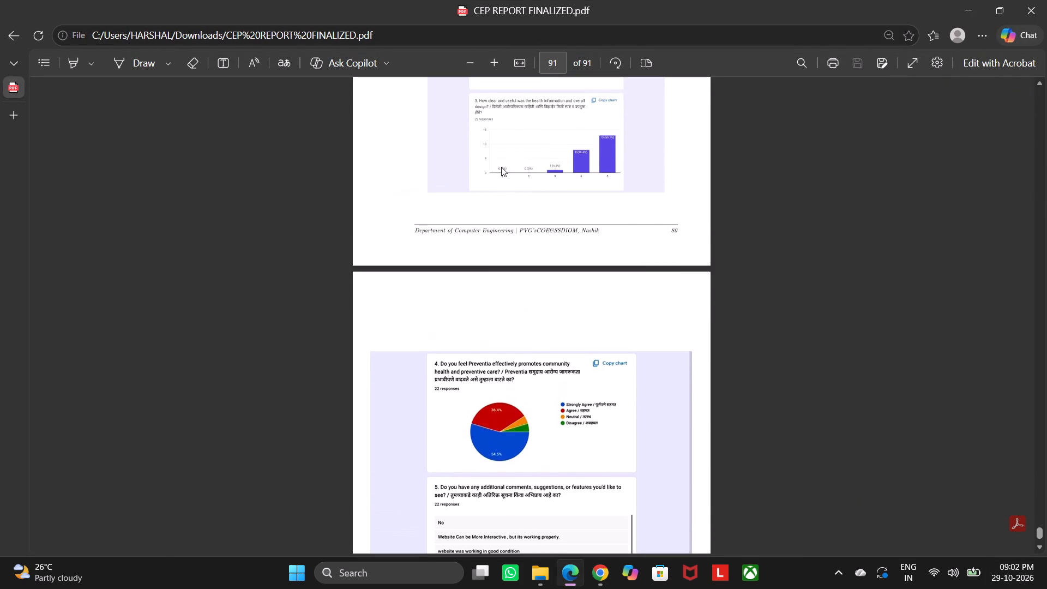
scroll(501, 167, "up", 3)
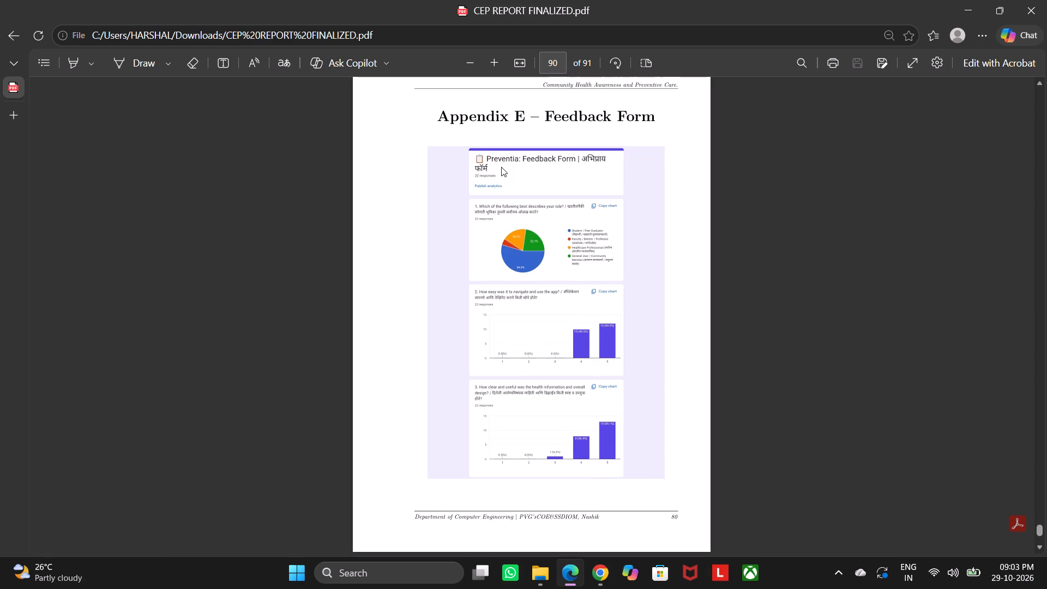
scroll(501, 167, "up", 6)
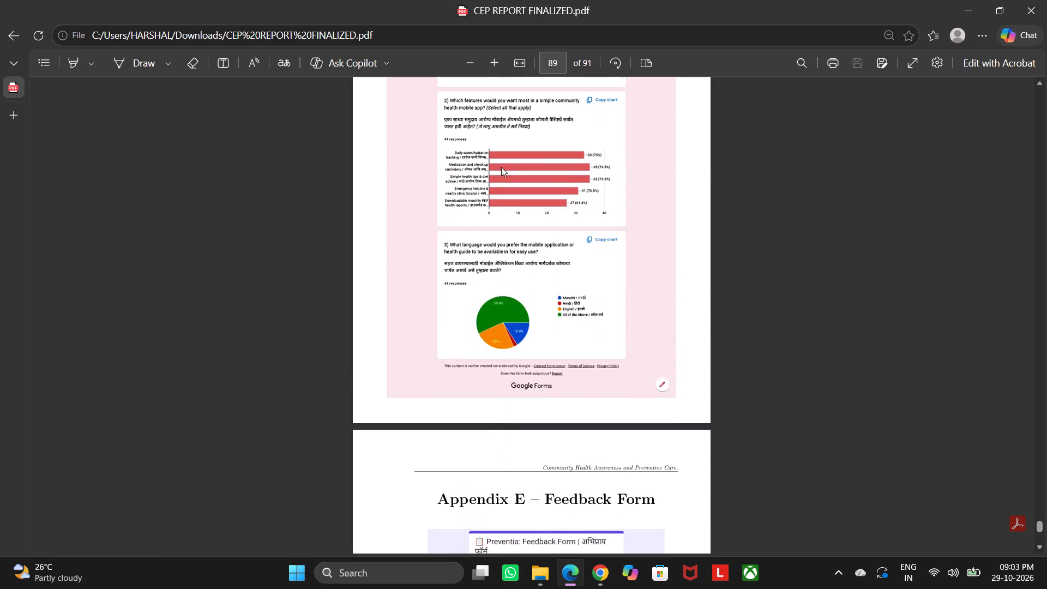
scroll(501, 167, "up", 4)
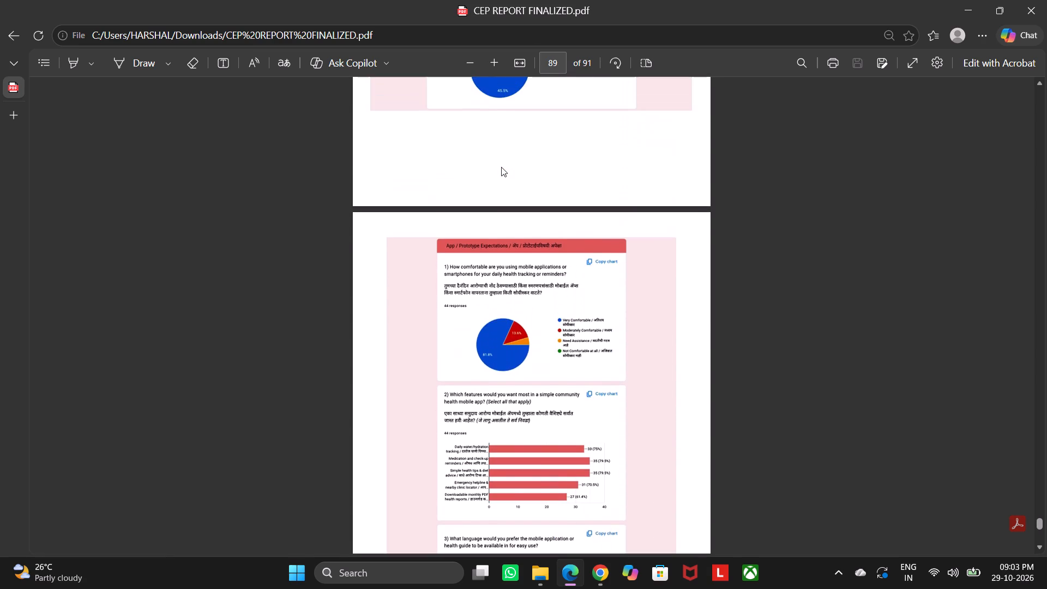
scroll(501, 167, "up", 4)
Switch to the NutriCalc AI feedback form in Chrome and look over its responses summary.
left_click(599, 586)
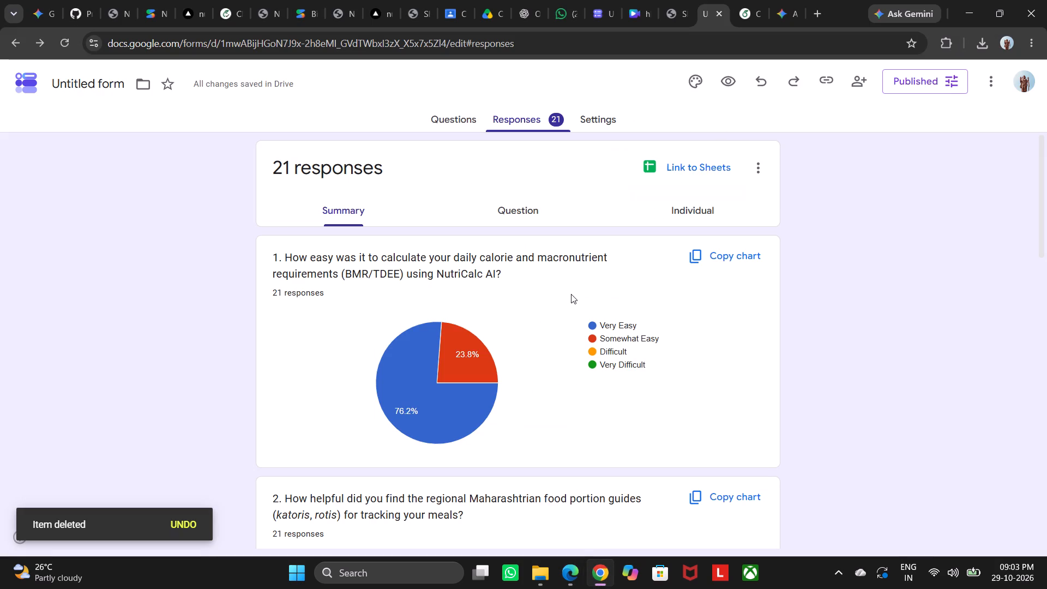
scroll(571, 294, "right", 1)
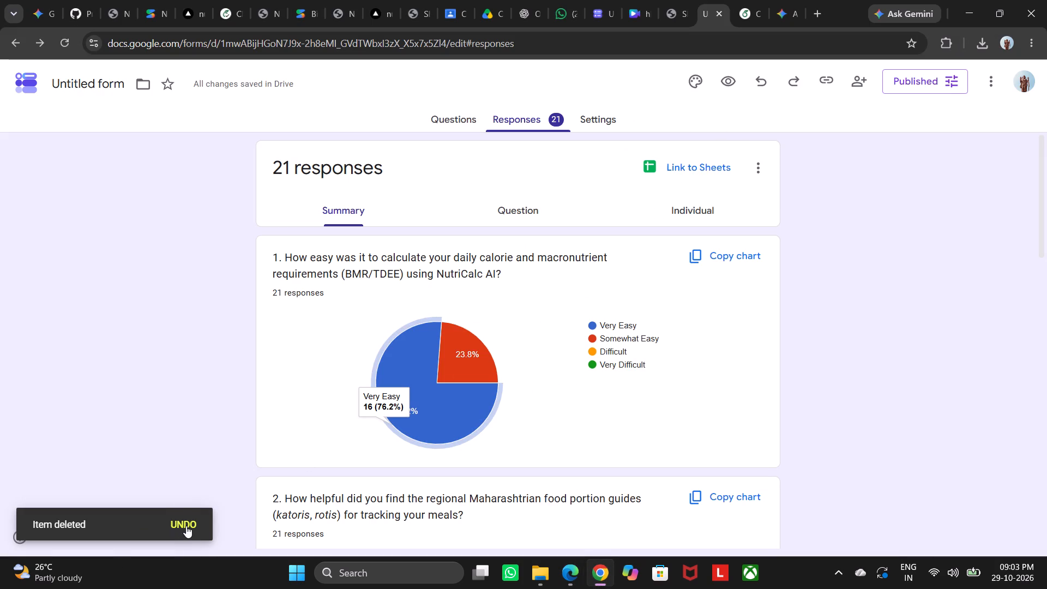
left_click_drag(111, 520, 85, 414)
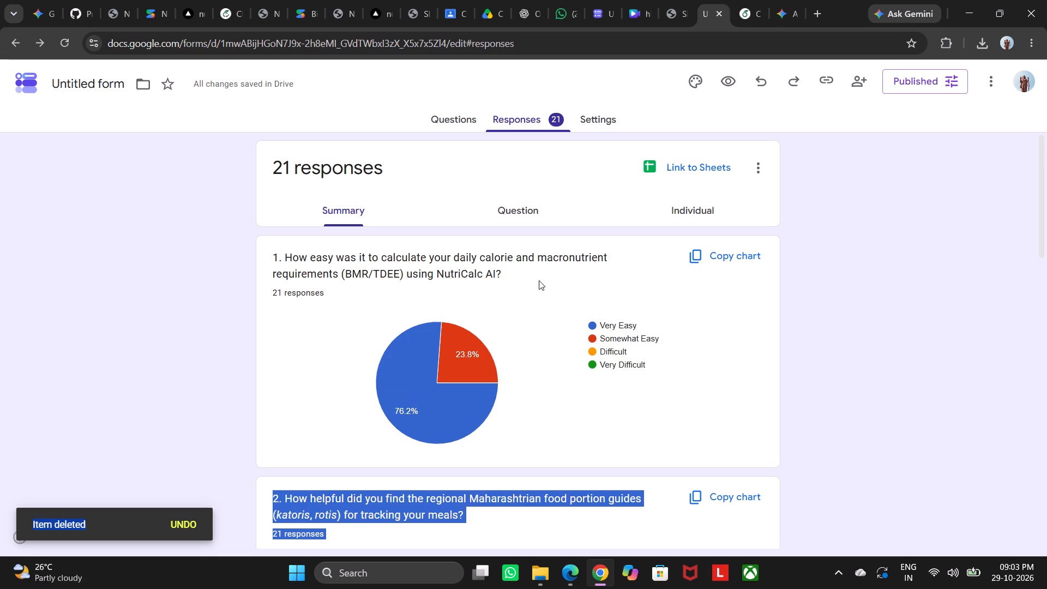
left_click(994, 77)
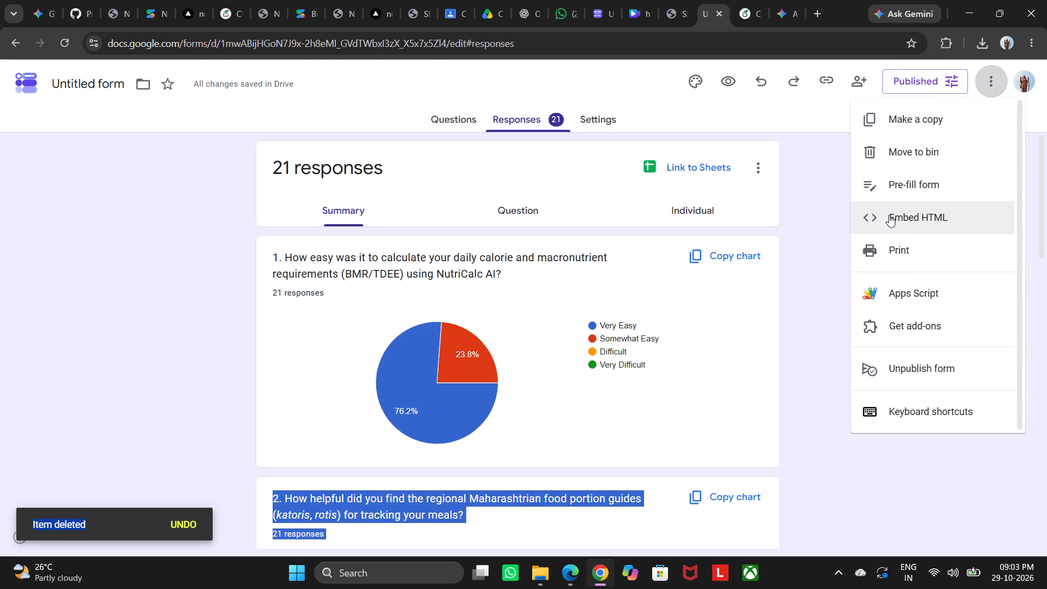
left_click(809, 213)
scroll(809, 213, "down", 1)
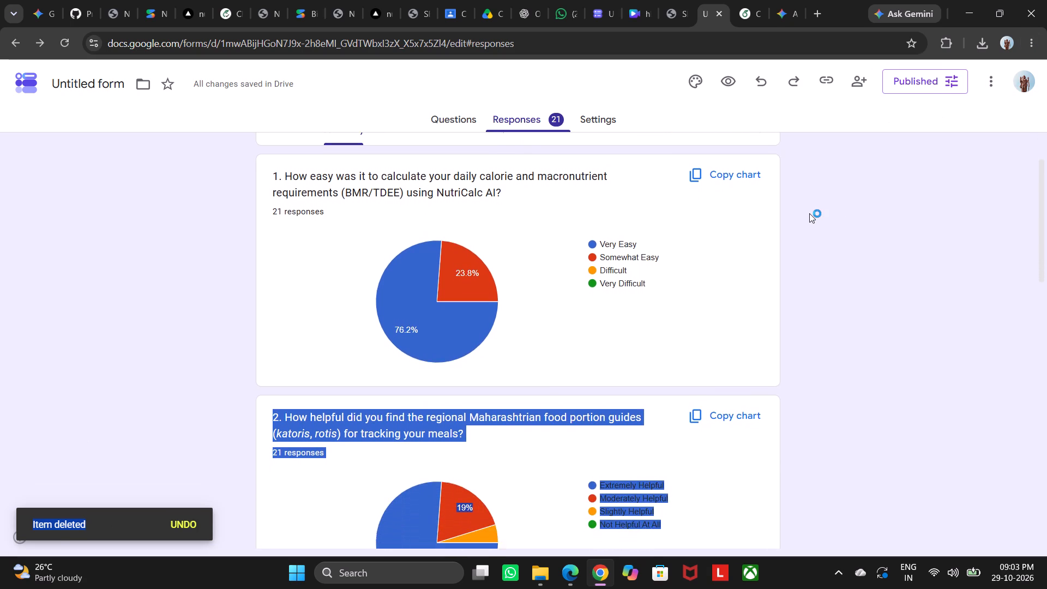
scroll(809, 213, "down", 2)
left_click(809, 213)
scroll(809, 213, "up", 4)
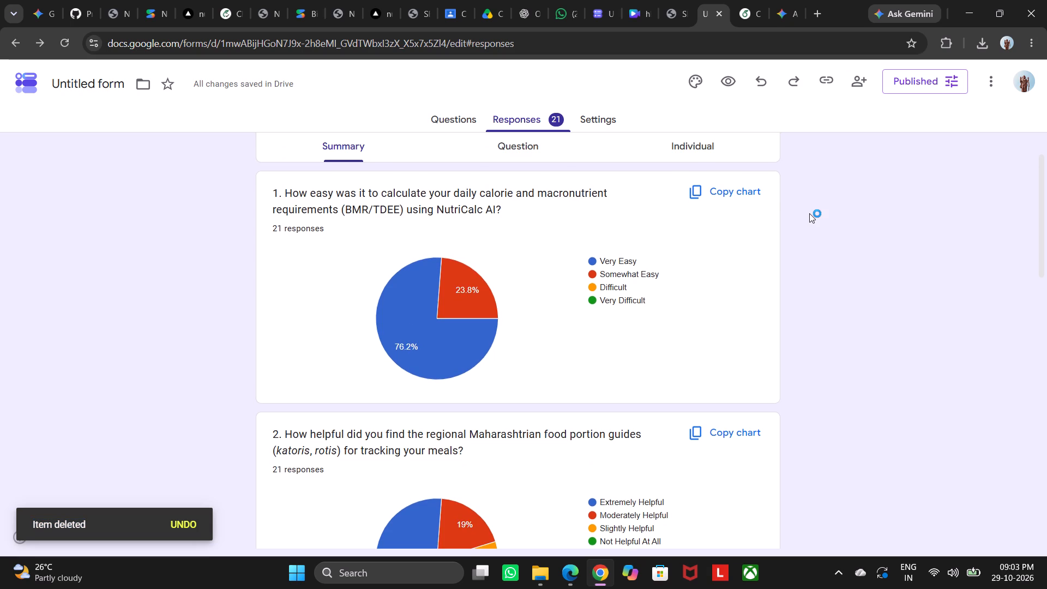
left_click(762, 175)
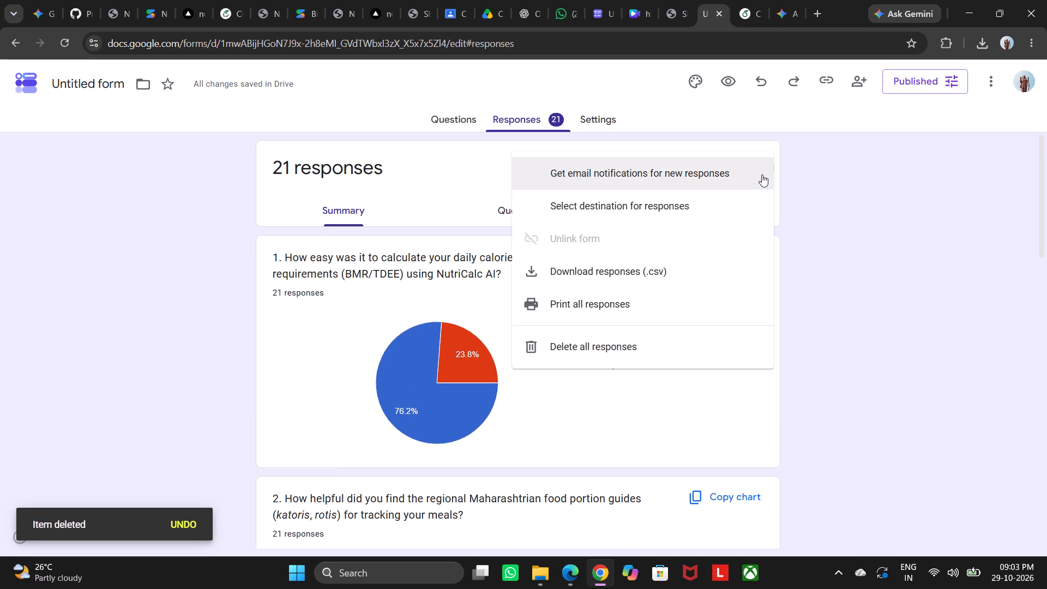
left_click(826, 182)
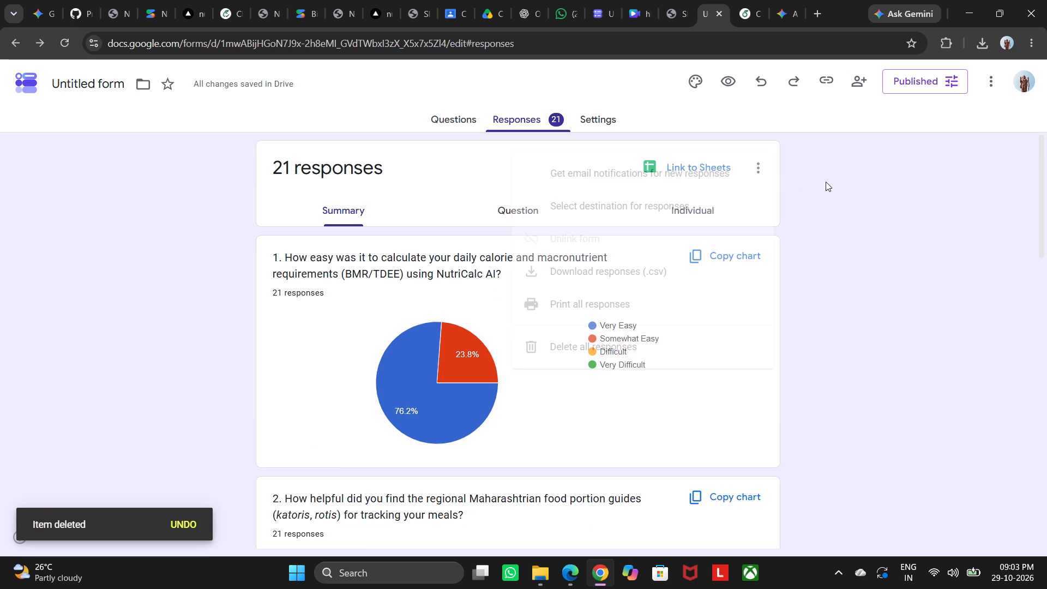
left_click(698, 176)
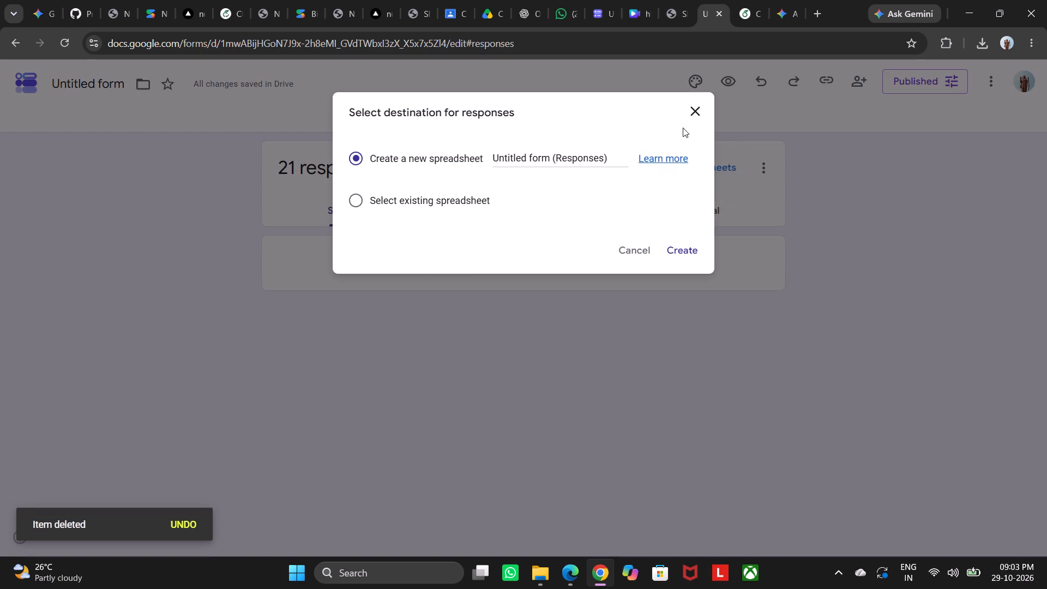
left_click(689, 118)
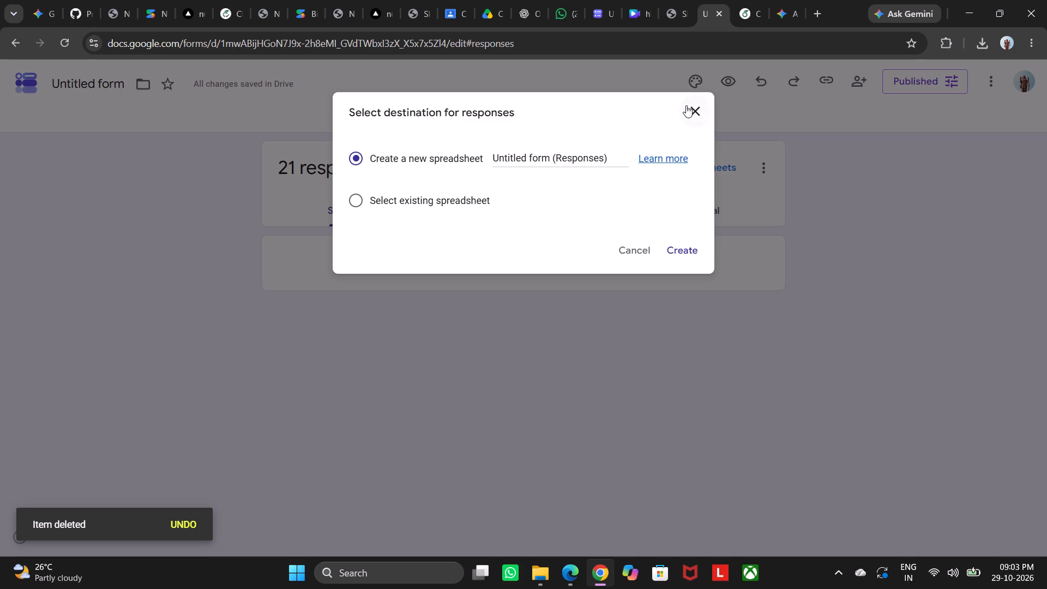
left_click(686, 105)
Look through the form's settings and return to its responses.
left_click(576, 124)
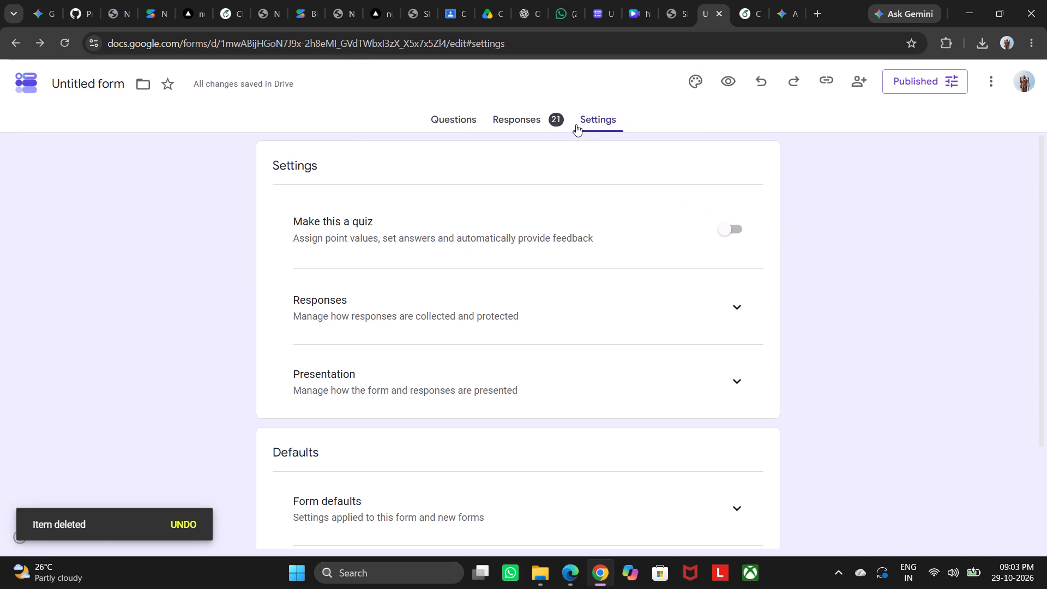
scroll(567, 217, "down", 3)
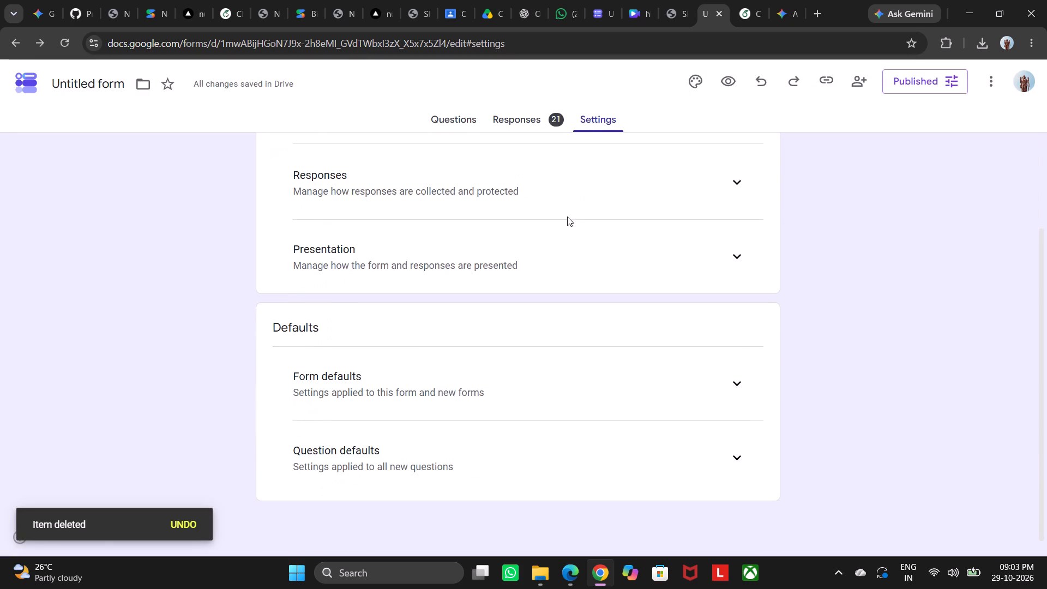
scroll(567, 217, "down", 2)
left_click(526, 116)
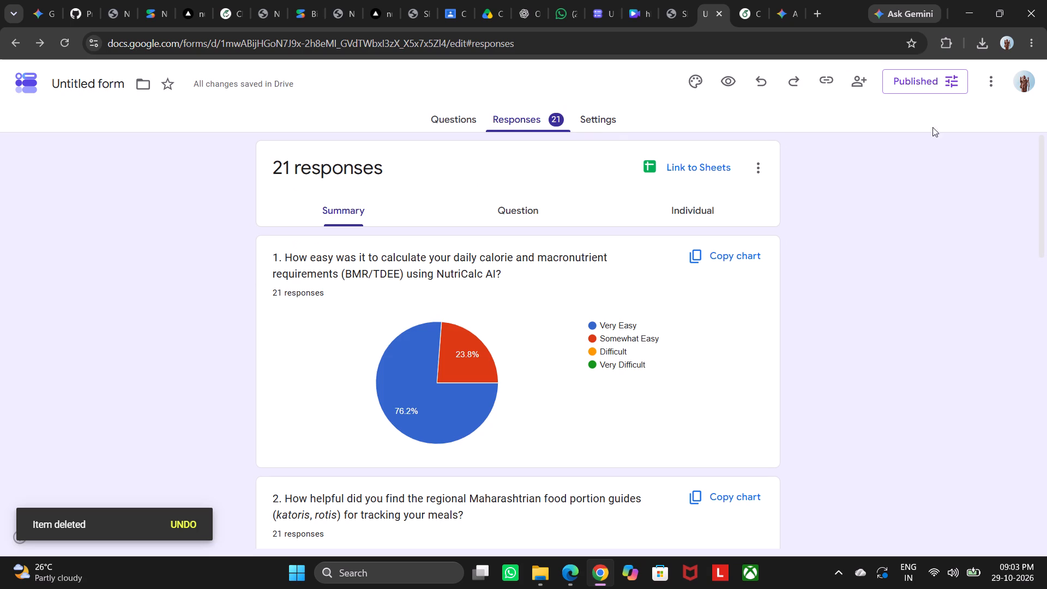
Preview the Nutricalc Ai Feedback Form and look through its questions.
left_click(721, 80)
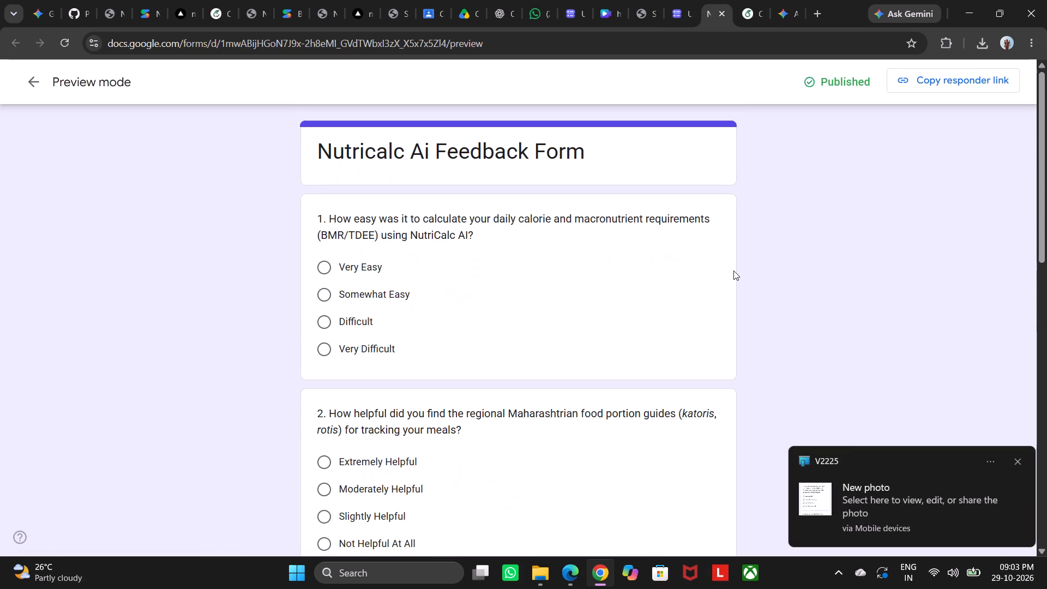
scroll(733, 271, "right", 1)
scroll(733, 271, "down", 8)
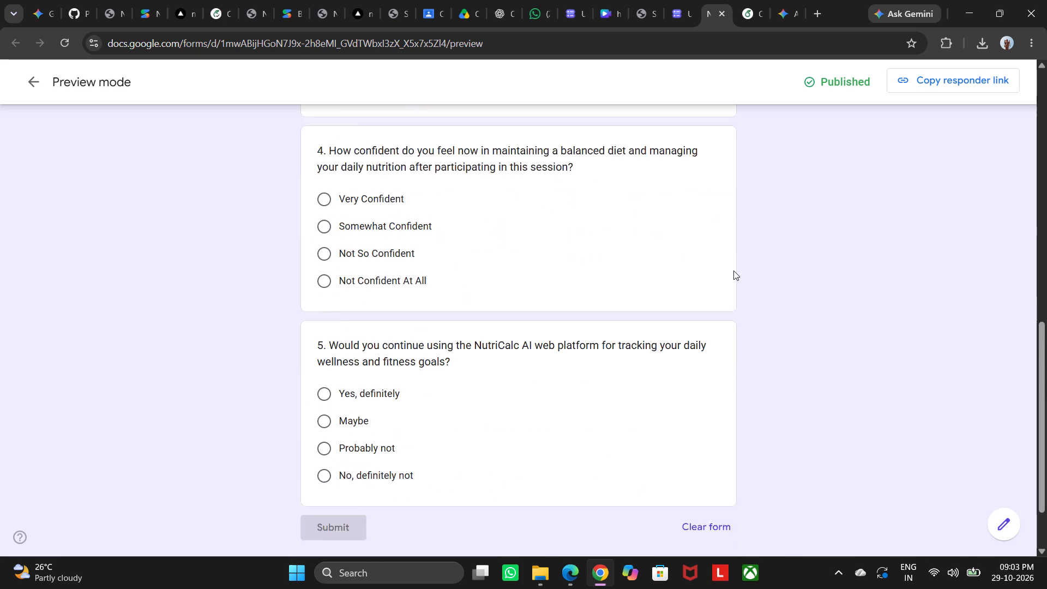
scroll(733, 271, "down", 7)
scroll(733, 271, "up", 9)
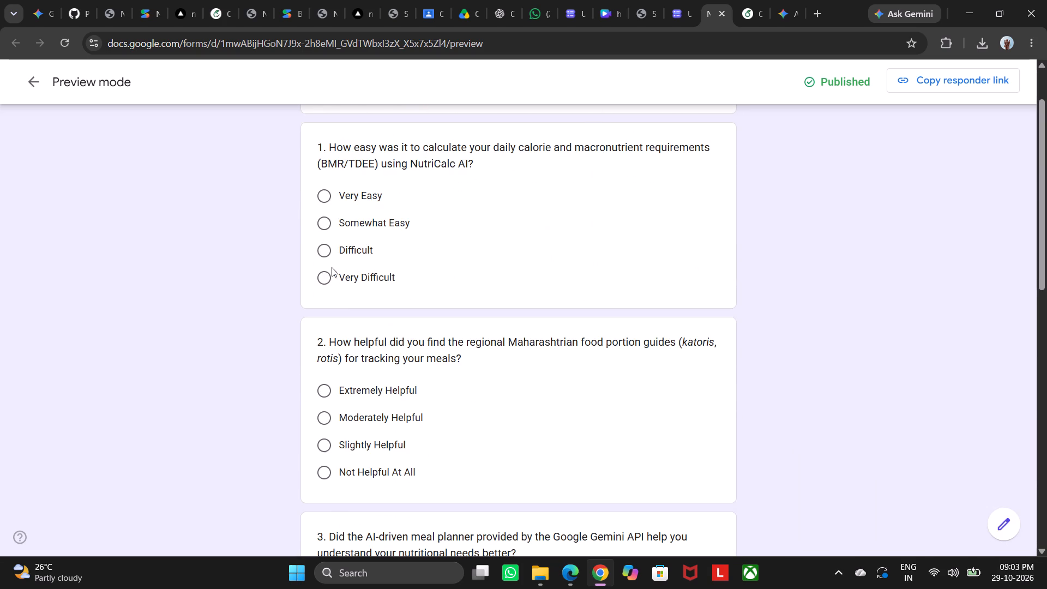
Switch to the CEP Report Format (1) project in Overleaf and examine the last page of its compiled PDF.
left_click(749, 0)
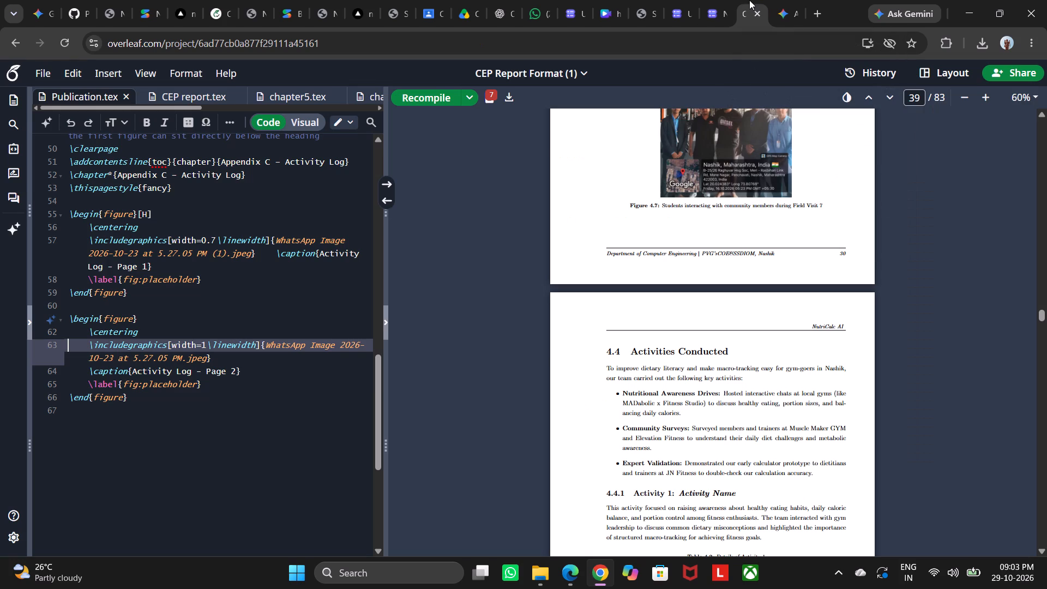
left_click(192, 416)
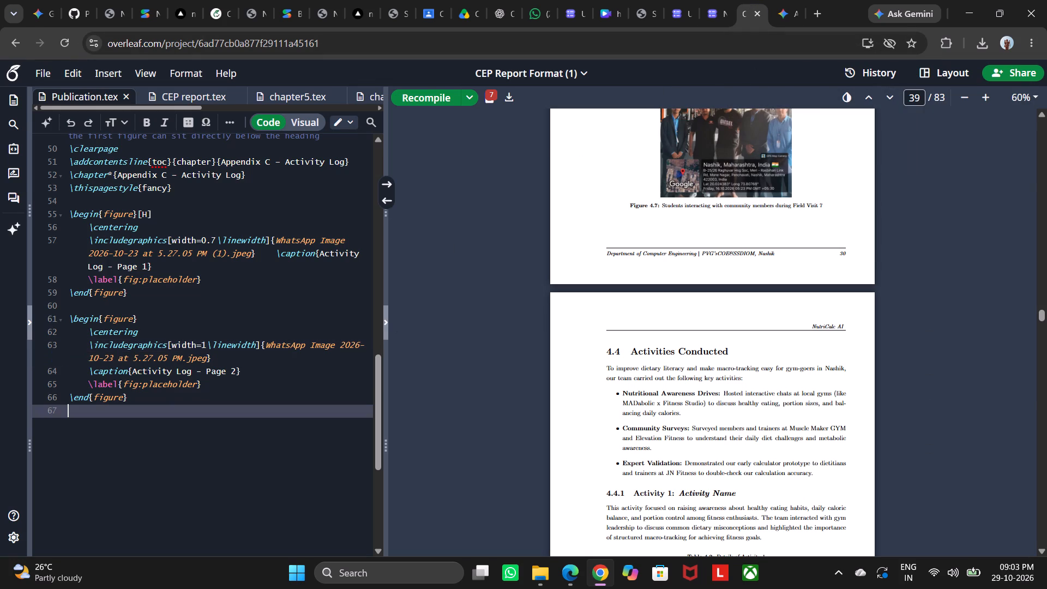
left_click(165, 404)
scroll(545, 407, "down", 13)
scroll(545, 407, "down", 13)
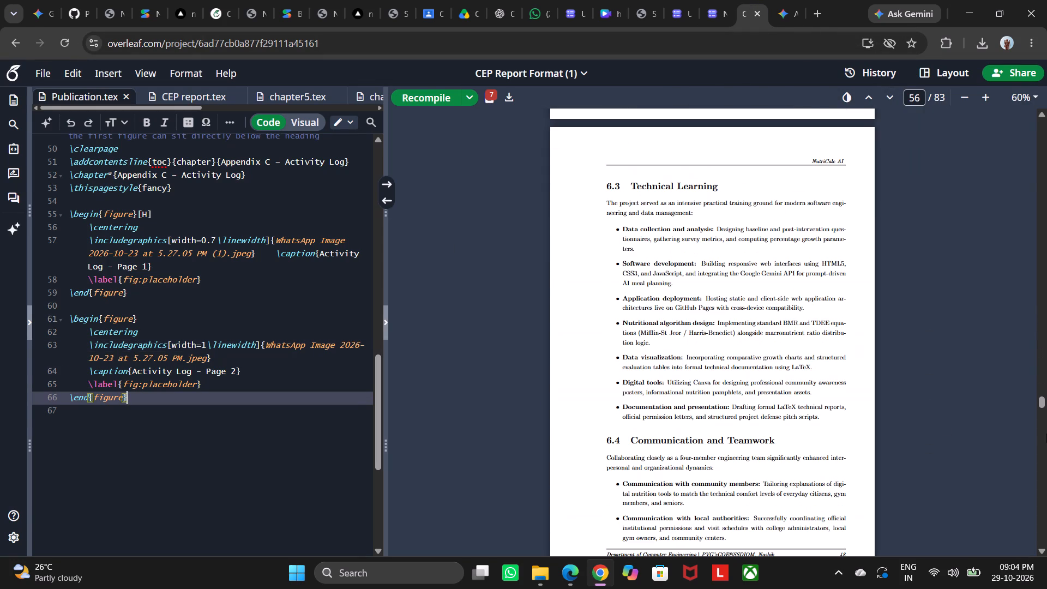
left_click_drag(1038, 411, 1046, 459)
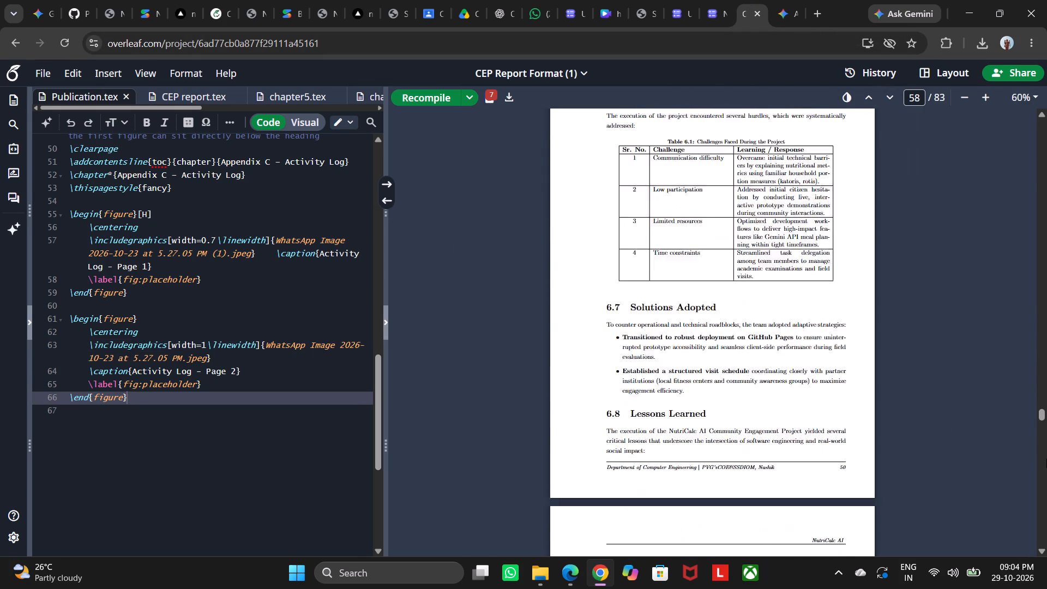
left_click_drag(1046, 459, 1046, 588)
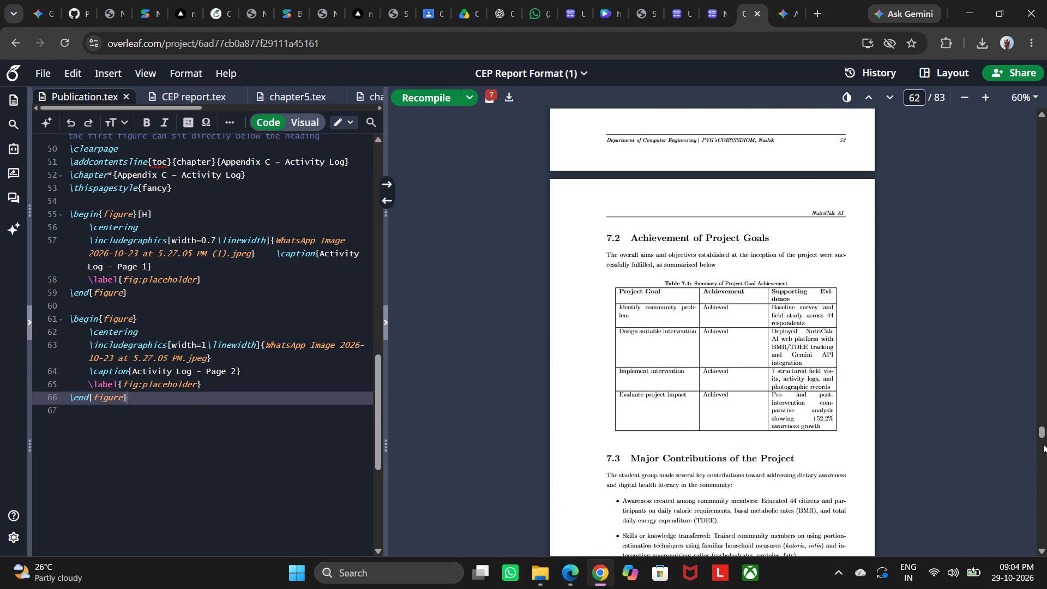
left_click_drag(1039, 432, 1046, 587)
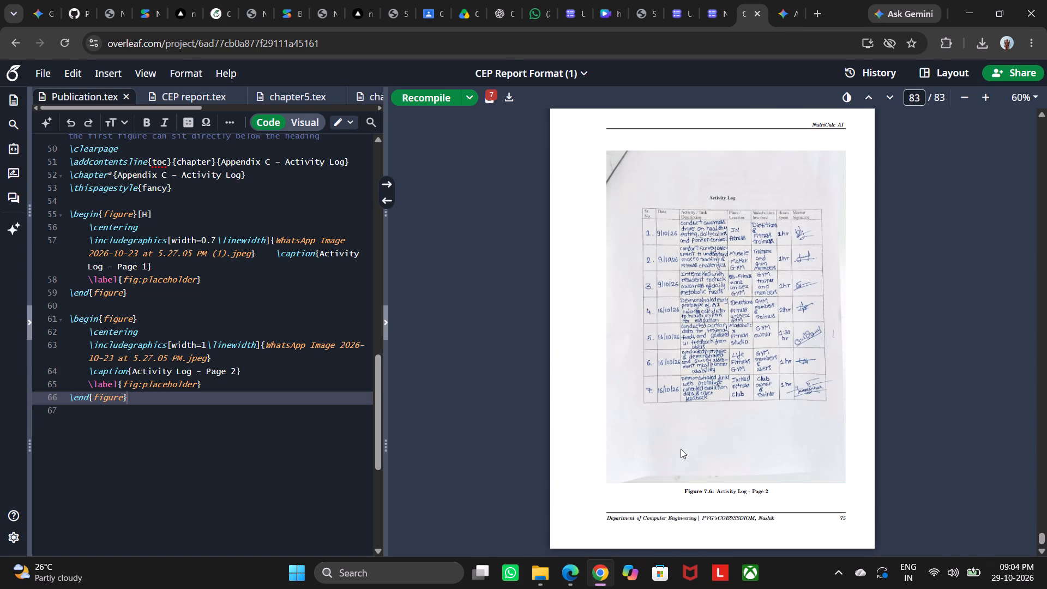
Add two blank lines after the Activity Log - Page 2 figure at the end of Publication.tex.
left_click(190, 390)
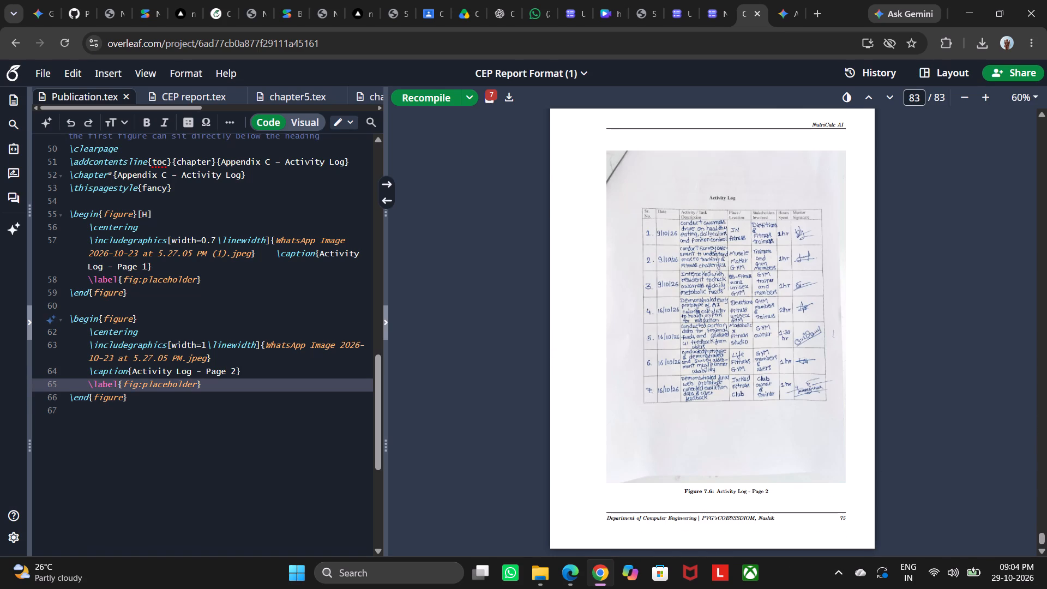
left_click(170, 399)
key("Return")
key("Return")
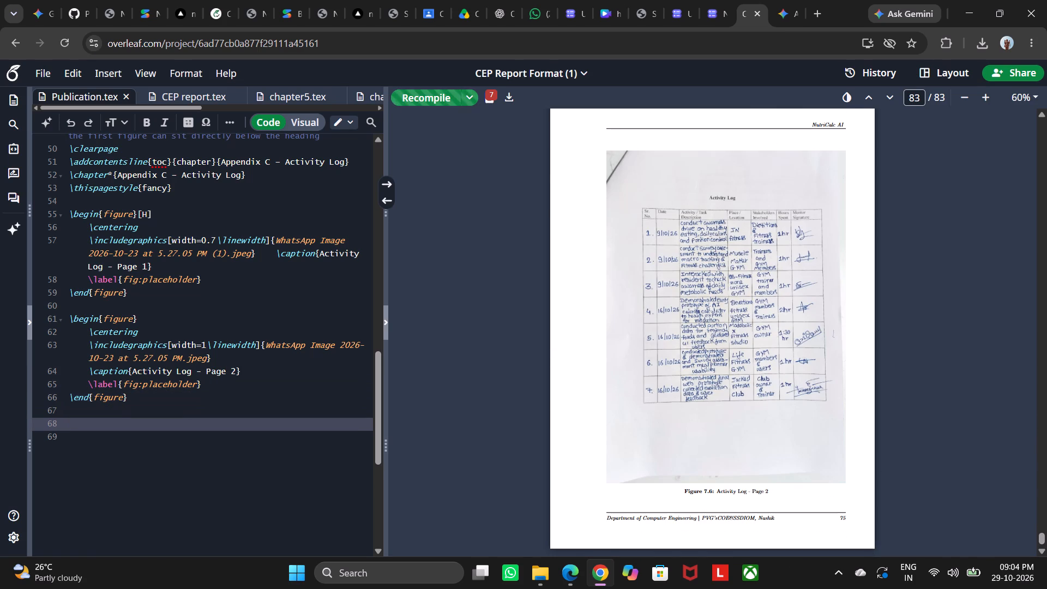
Switch to the finalized report PDF in Edge and find the Appendix D – Survey Form page.
left_click(569, 576)
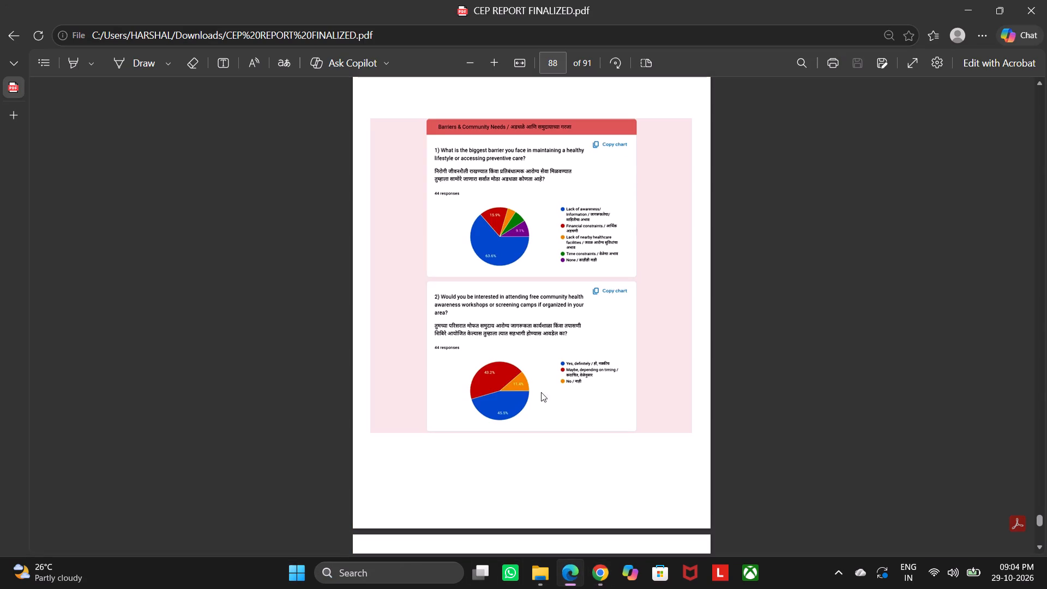
scroll(538, 365, "up", 11)
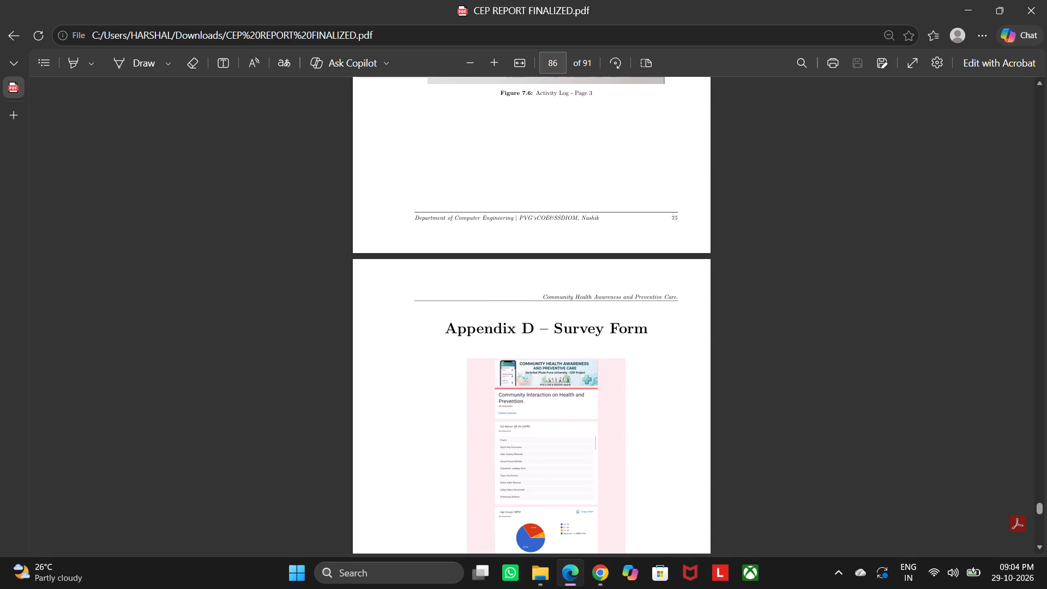
Switch to Overleaf and duplicate the three Appendix C heading lines of Publication.tex below the Activity Log - Page 2 figure.
left_click_drag(448, 321, 653, 323)
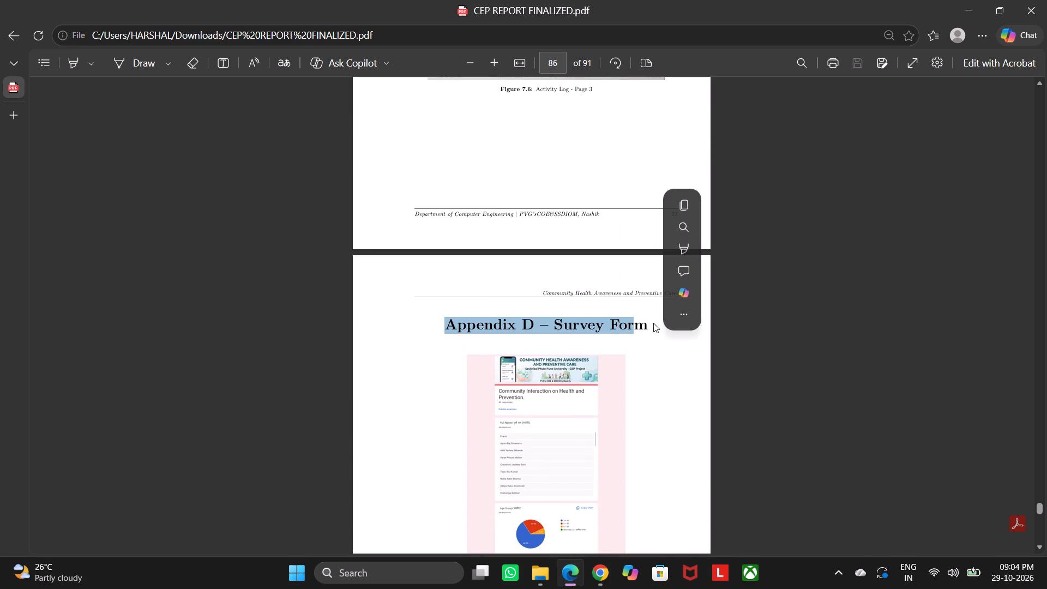
left_click(653, 323)
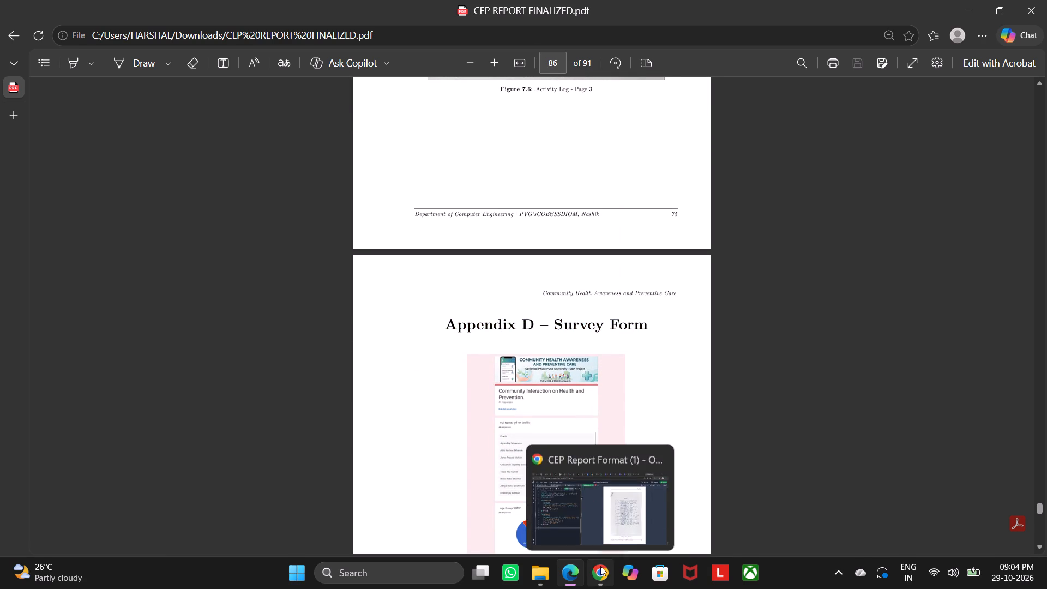
left_click(600, 566)
scroll(172, 317, "up", 5)
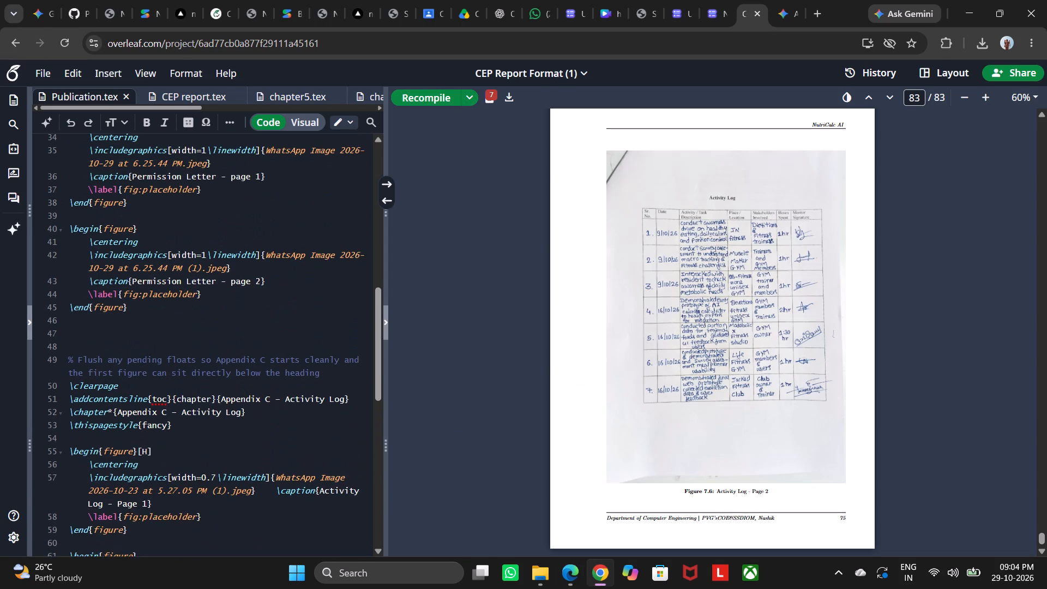
scroll(172, 317, "down", 2)
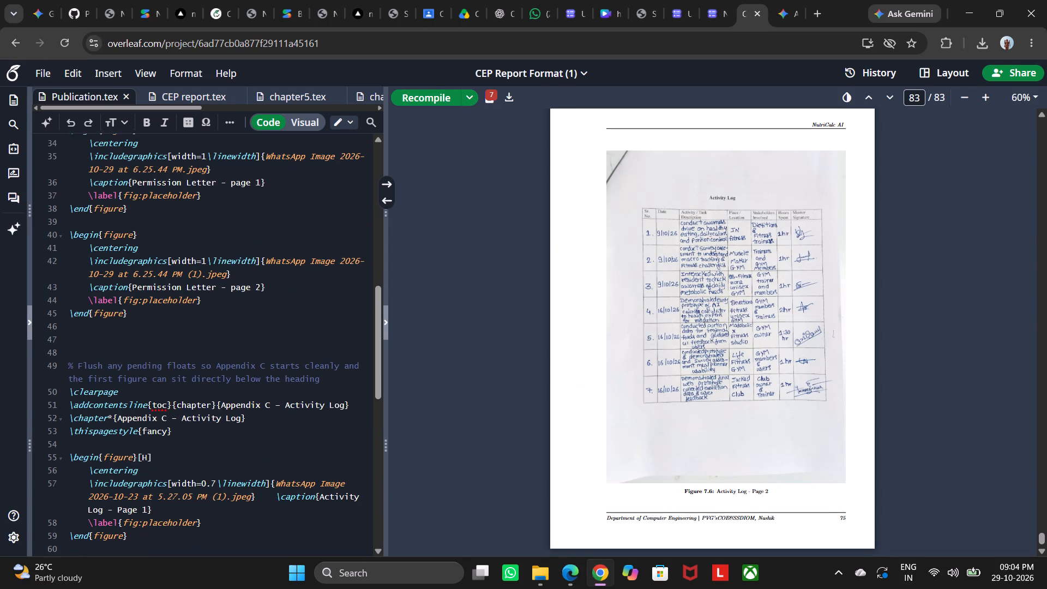
scroll(172, 317, "down", 1)
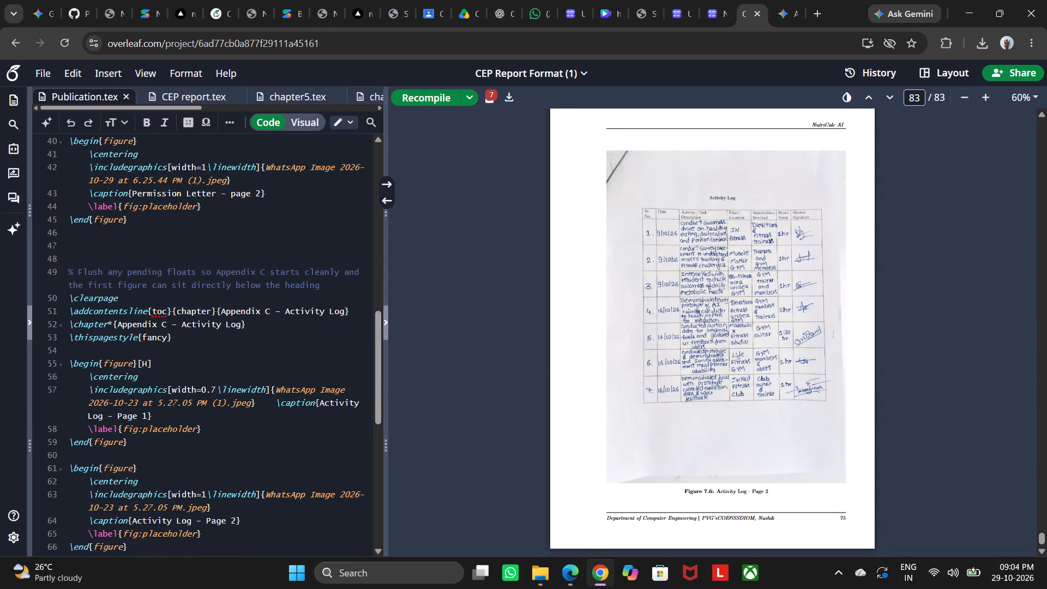
scroll(154, 235, "up", 7)
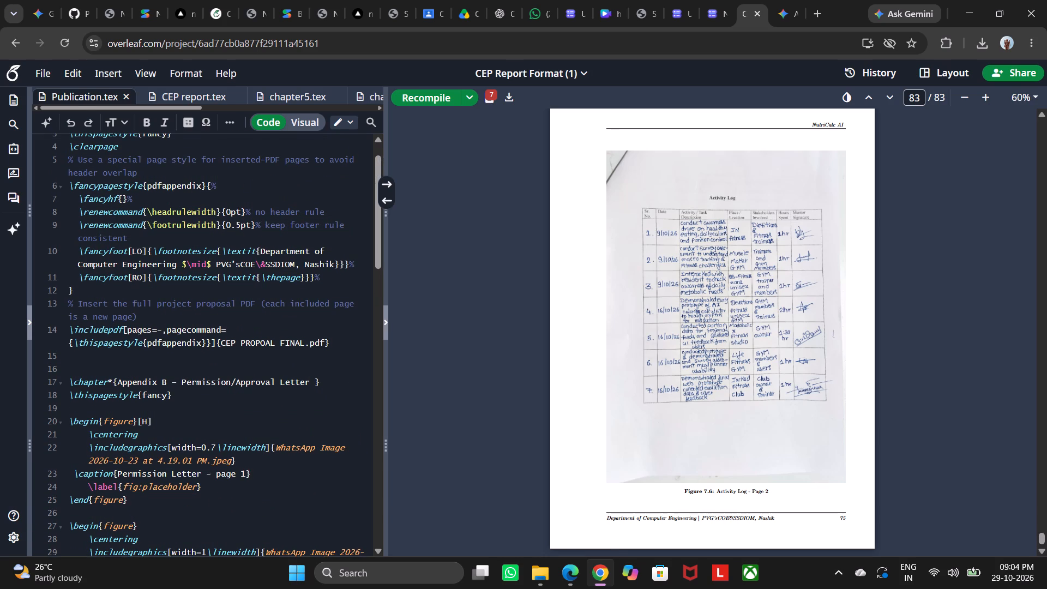
scroll(154, 235, "down", 2)
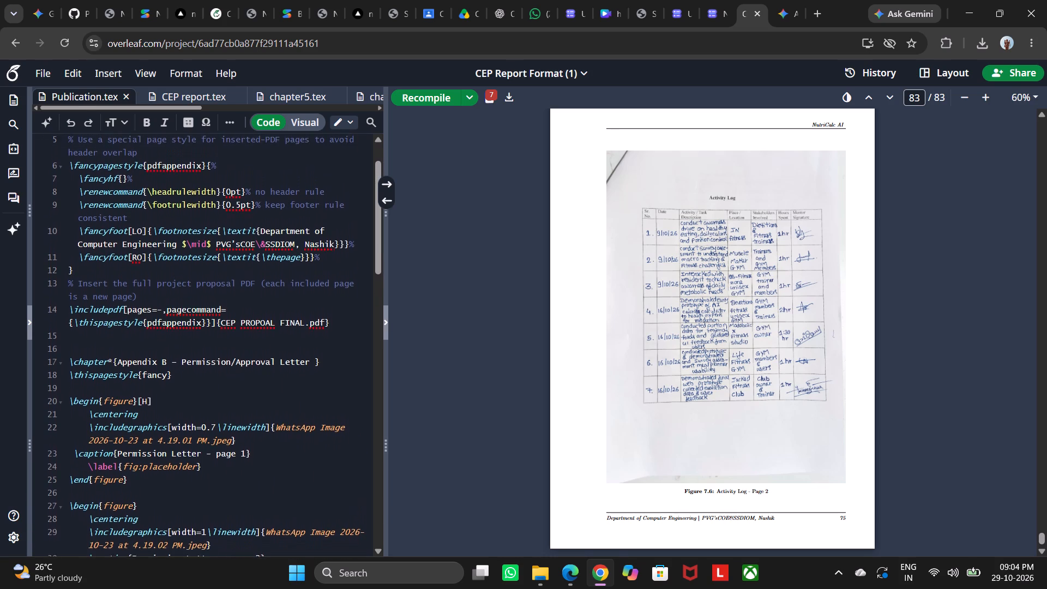
scroll(154, 235, "down", 1)
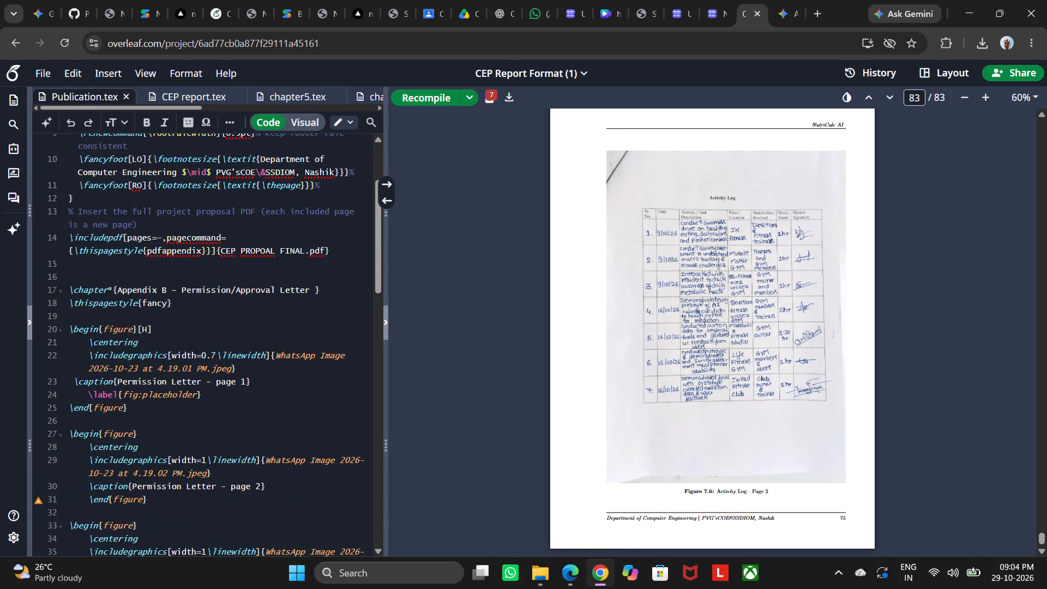
scroll(185, 305, "down", 7)
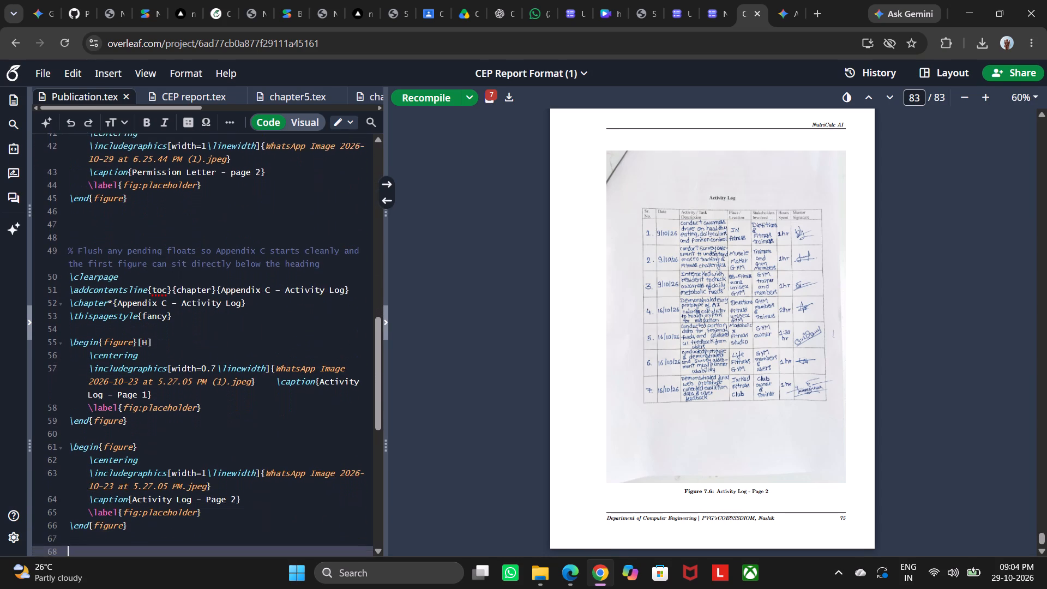
scroll(185, 305, "down", 1)
left_click_drag(69, 262, 174, 295)
key("ctrl+c")
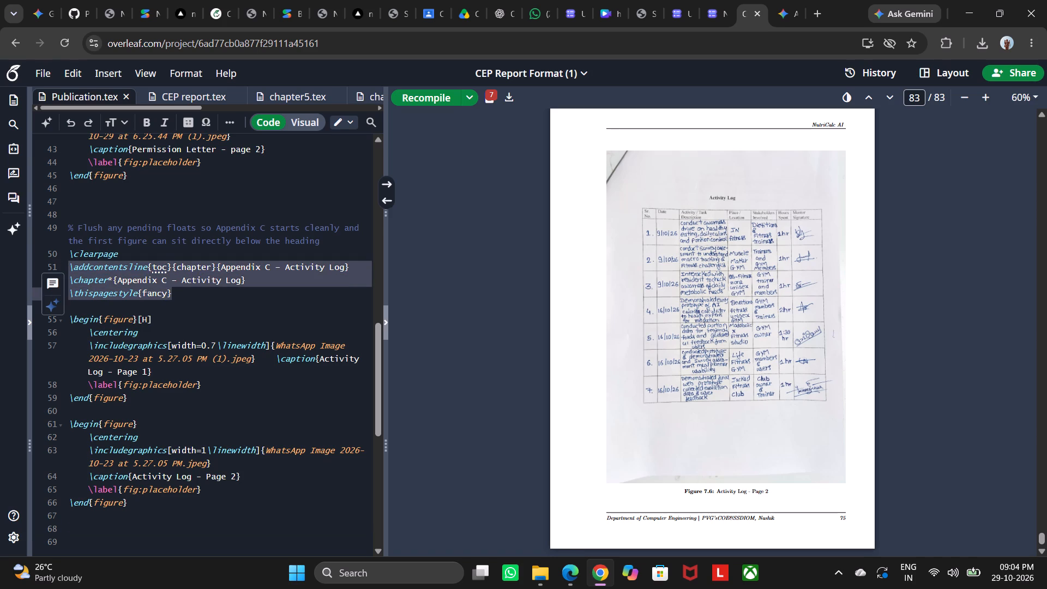
scroll(208, 381, "down", 2)
left_click(119, 316)
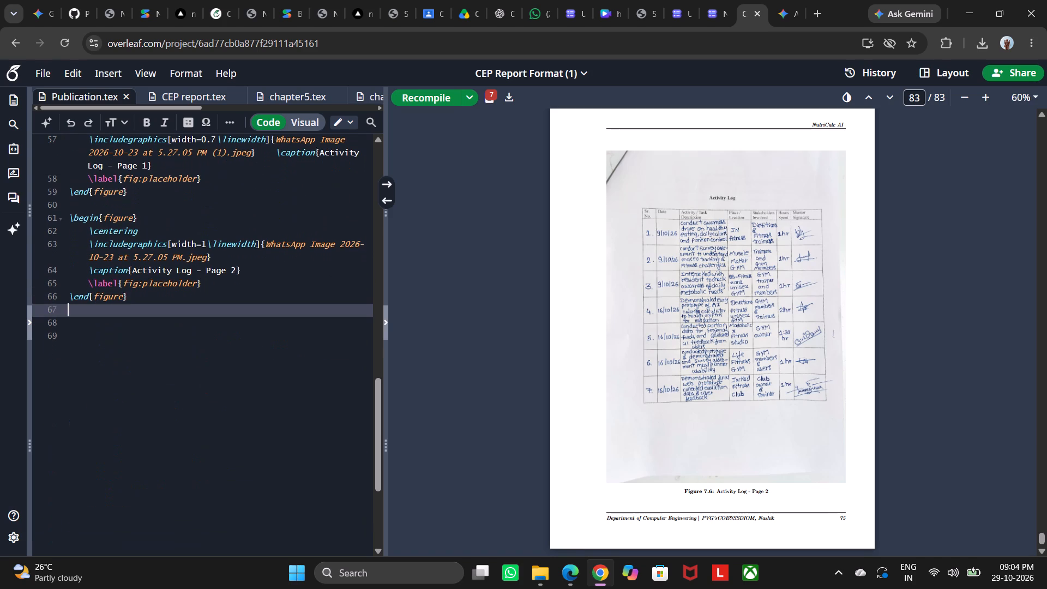
key("Return")
key("ctrl+v")
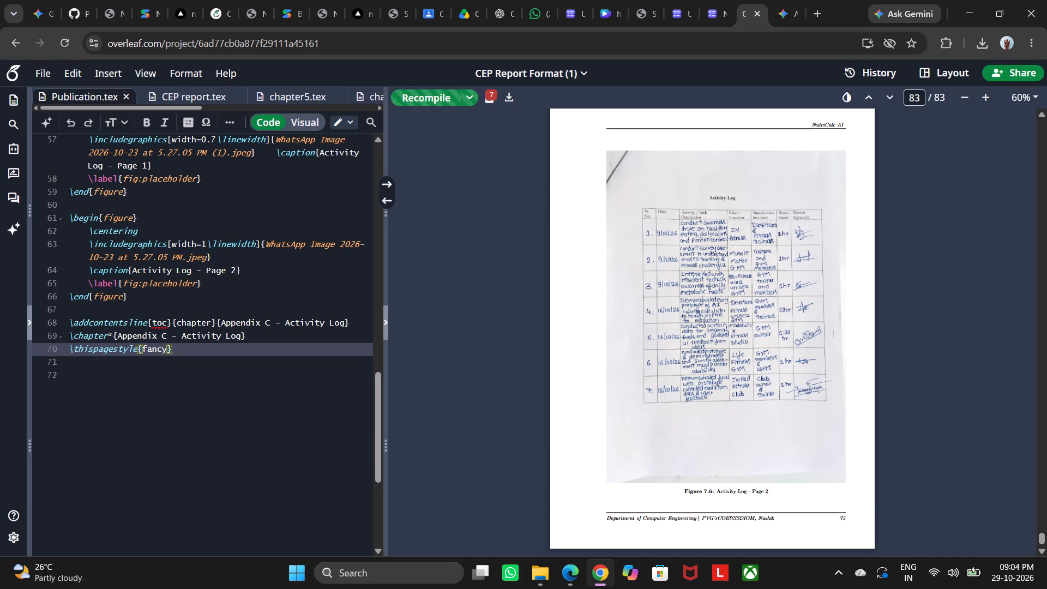
scroll(700, 342, "down", 3)
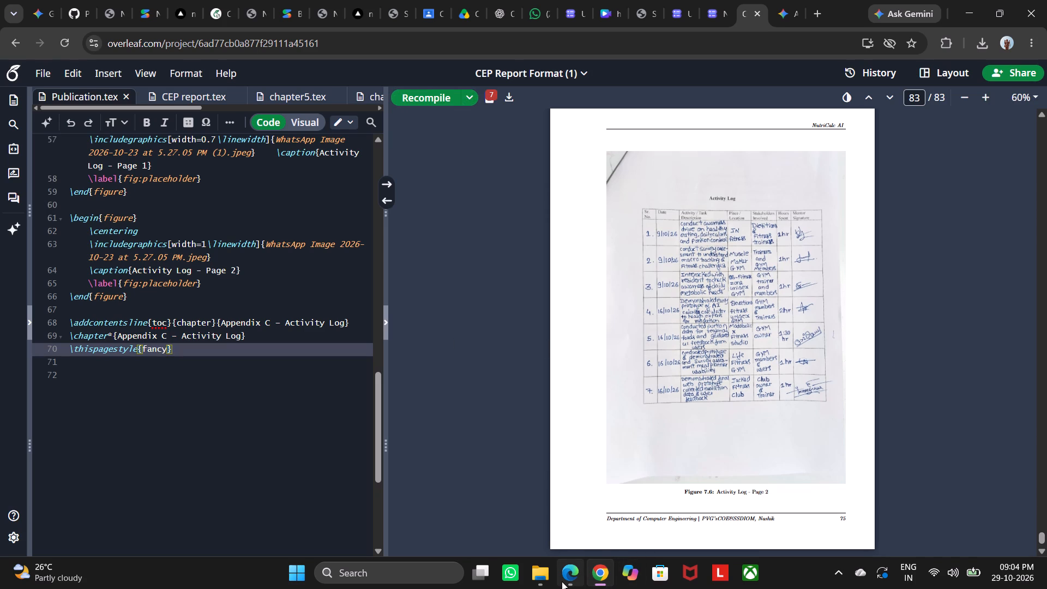
Recompile the report and check the new last page of the compiled PDF.
left_click(435, 91)
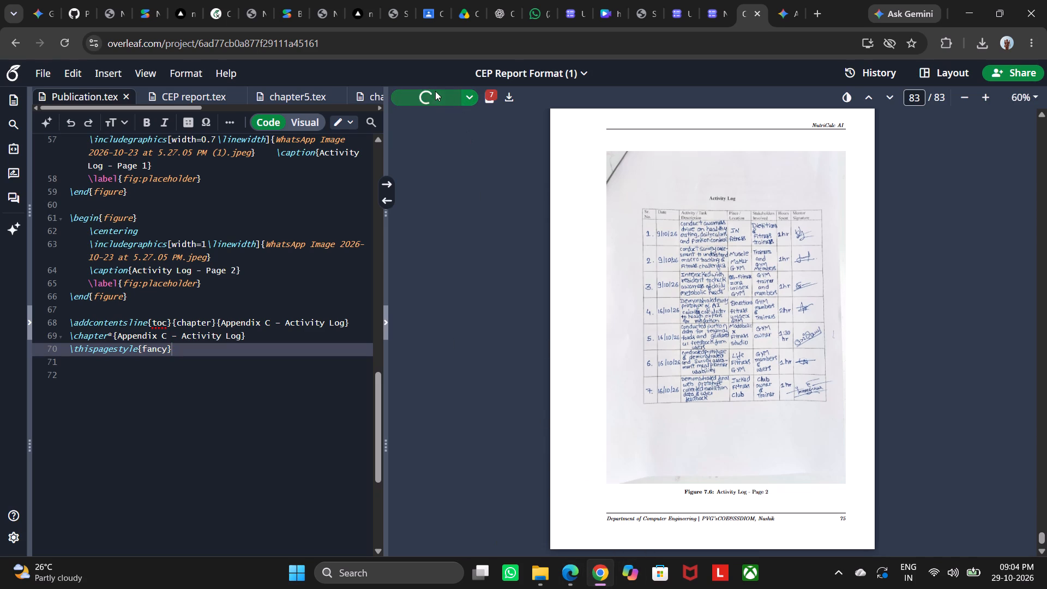
left_click(467, 94)
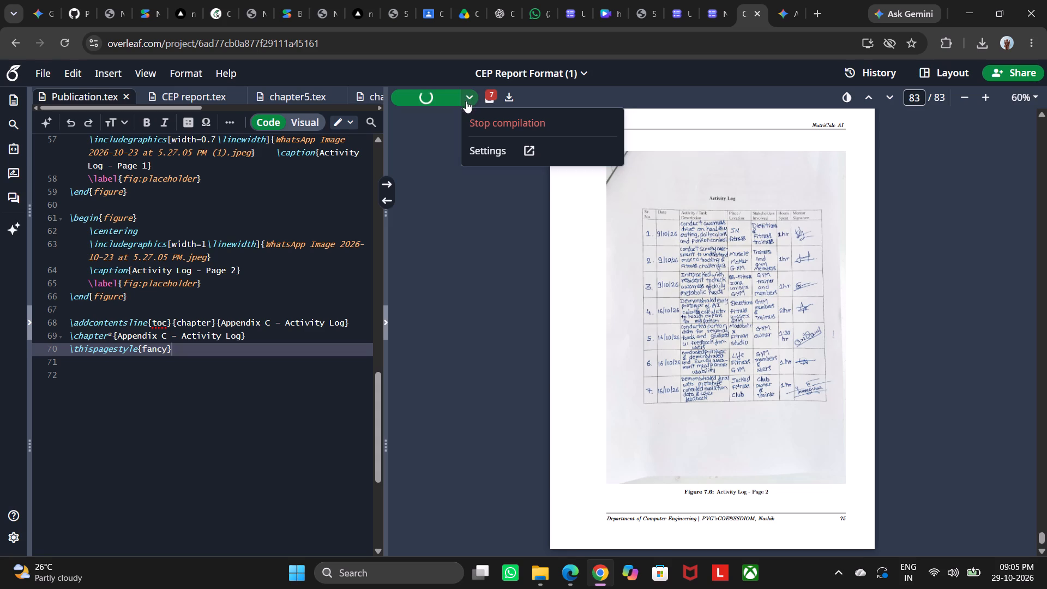
left_click(447, 151)
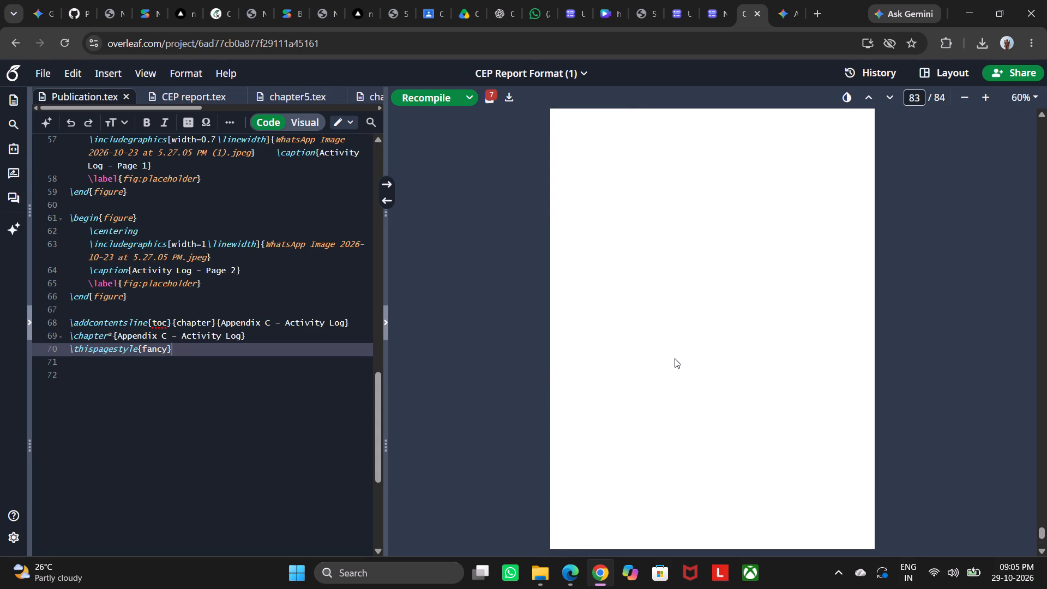
scroll(675, 358, "down", 6)
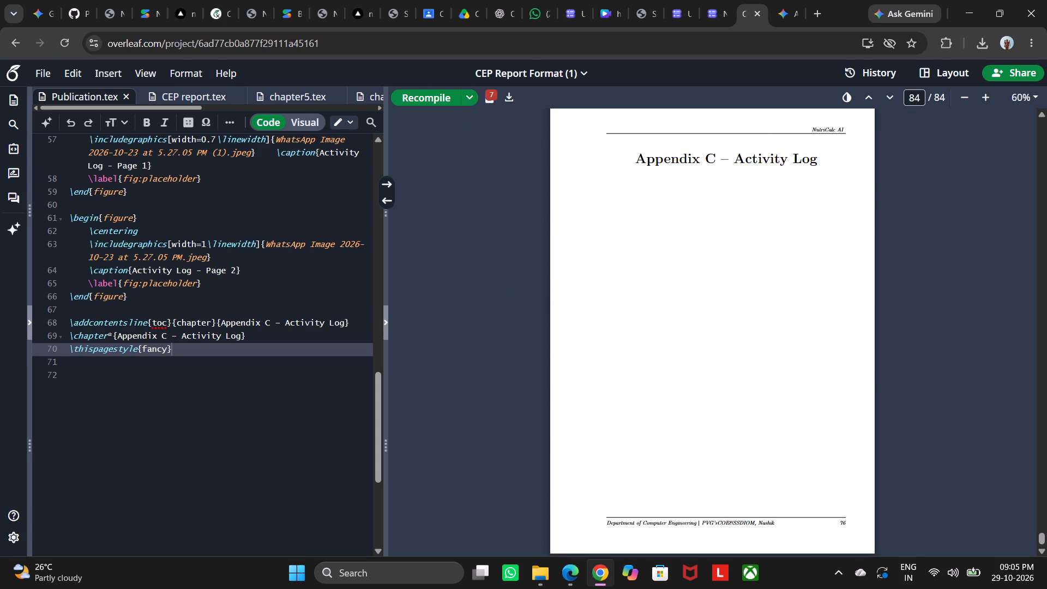
scroll(681, 346, "down", 1)
scroll(681, 346, "up", 1)
scroll(681, 346, "down", 3)
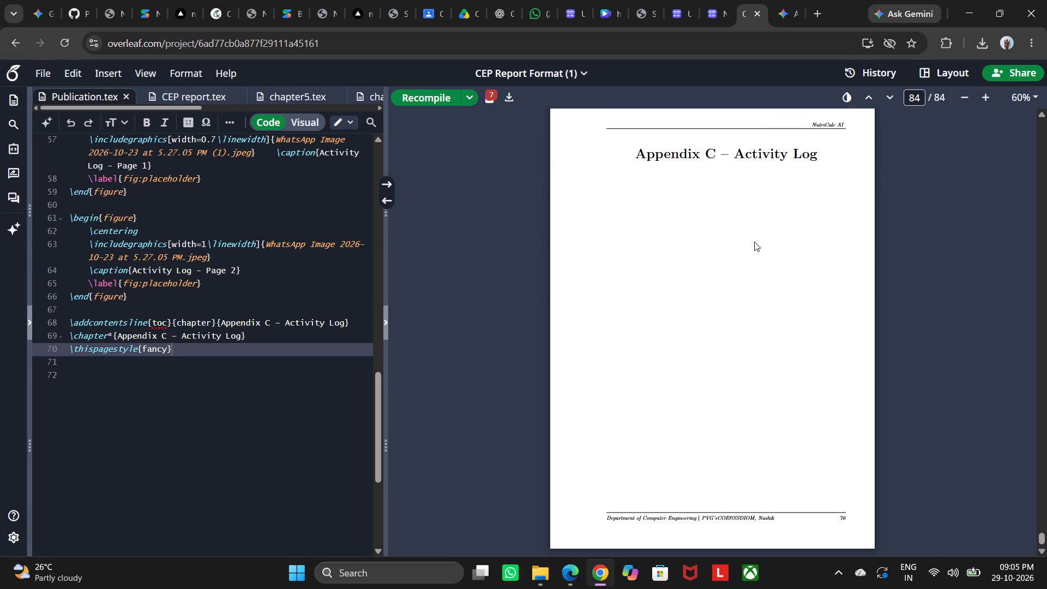
Copy the Appendix D title from the finalized PDF in Edge and replace both duplicated Appendix C titles in Overleaf with "Appendix D– Survey For".
left_click(571, 586)
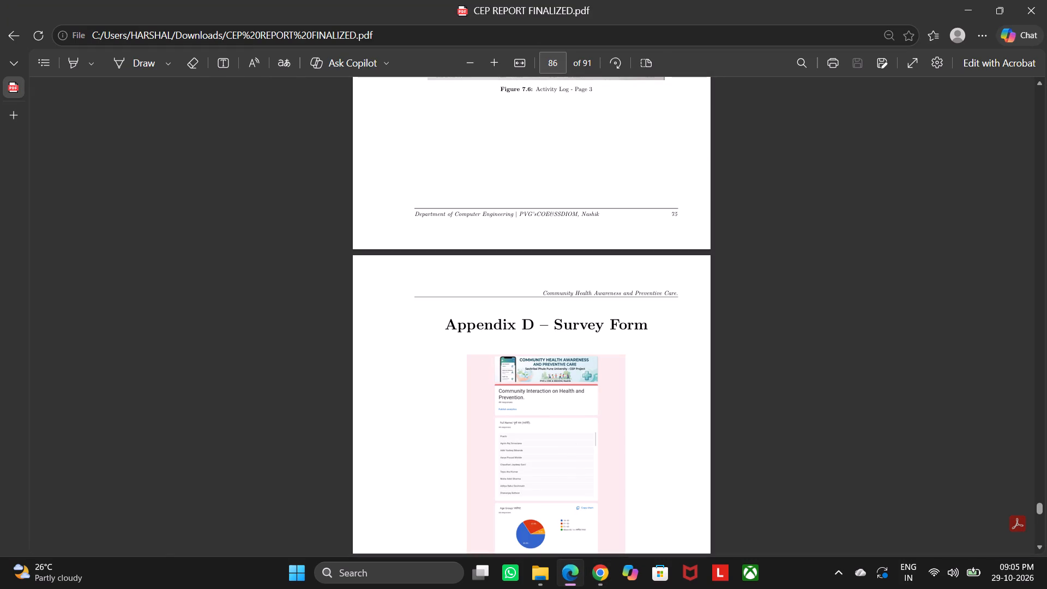
left_click_drag(448, 323, 651, 323)
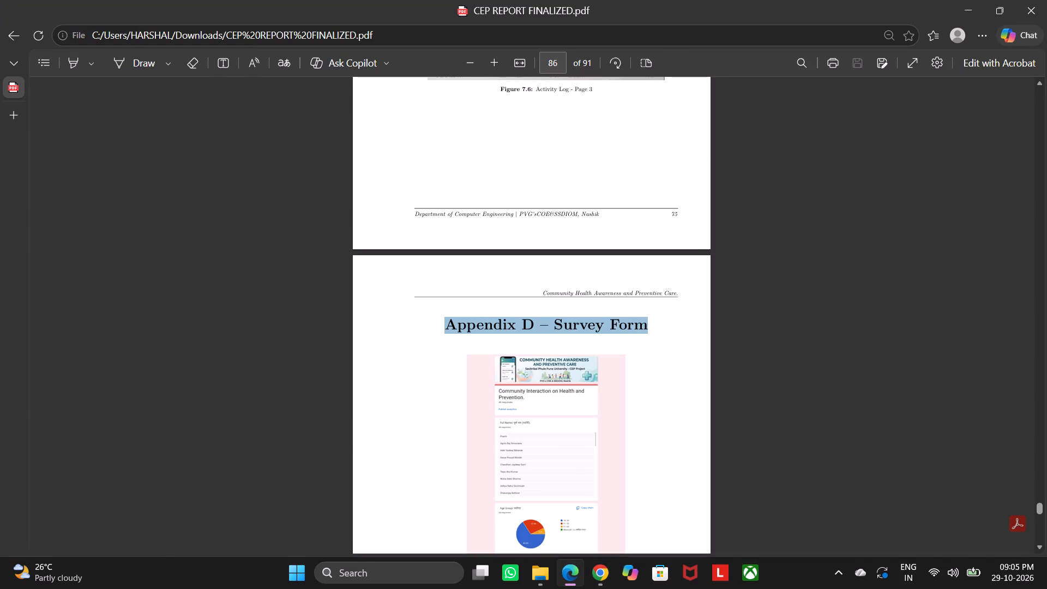
left_click_drag(651, 323, 652, 323)
key("ctrl+c")
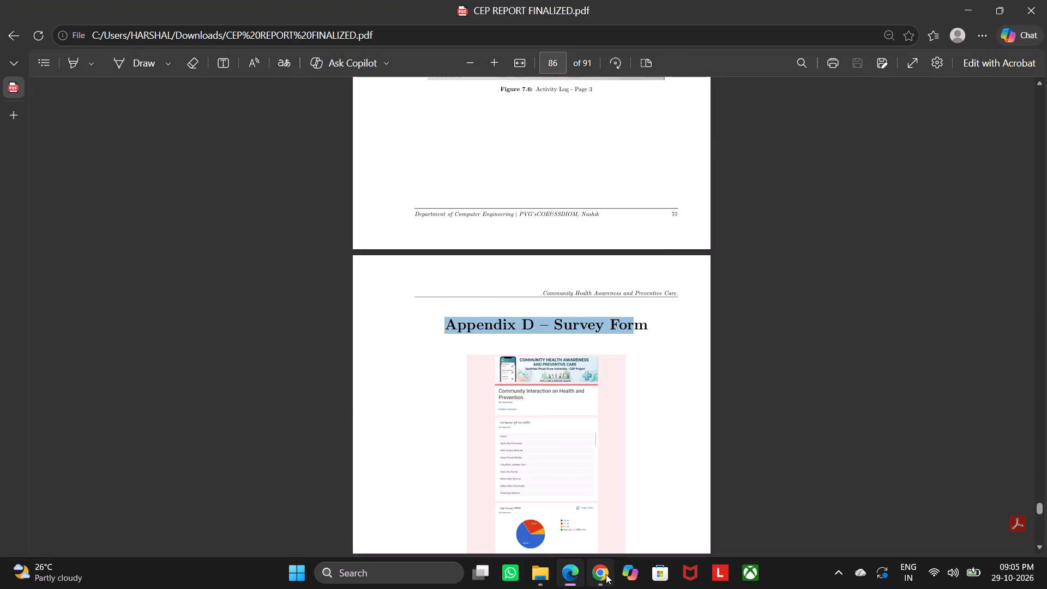
left_click(606, 574)
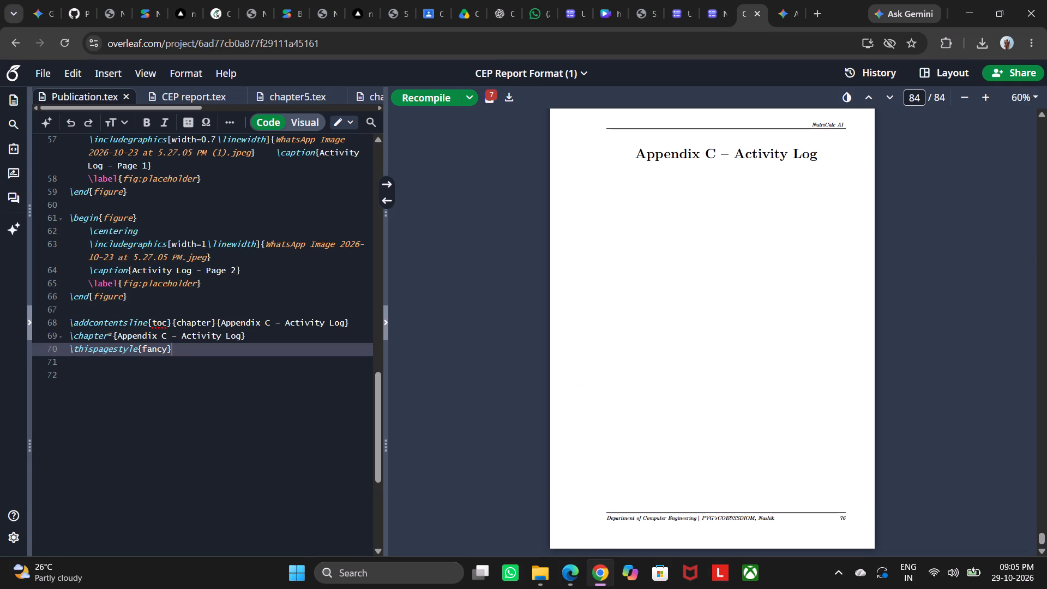
left_click_drag(223, 320, 342, 324)
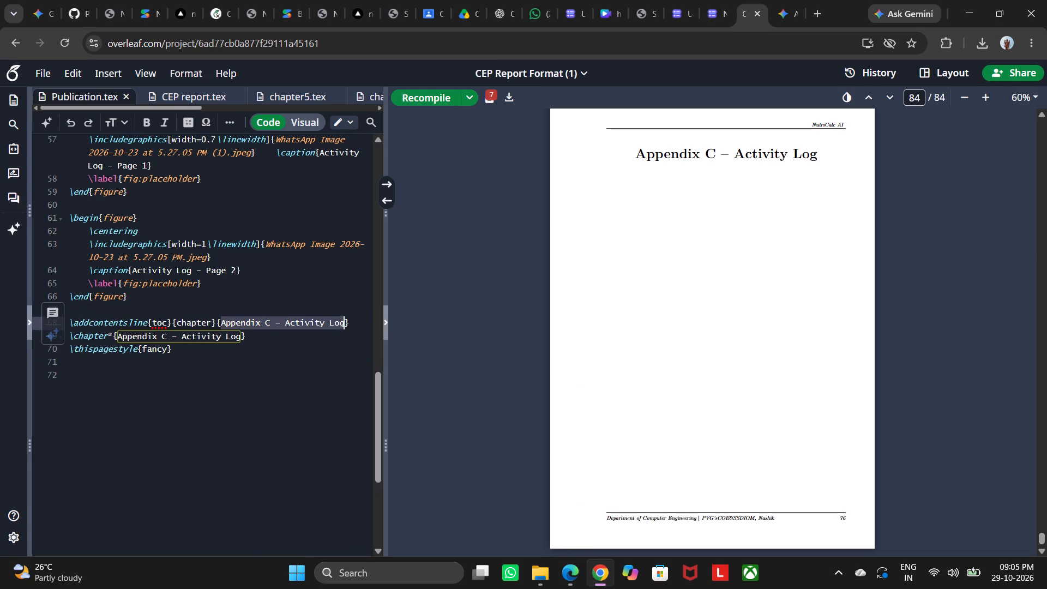
key("ctrl+v")
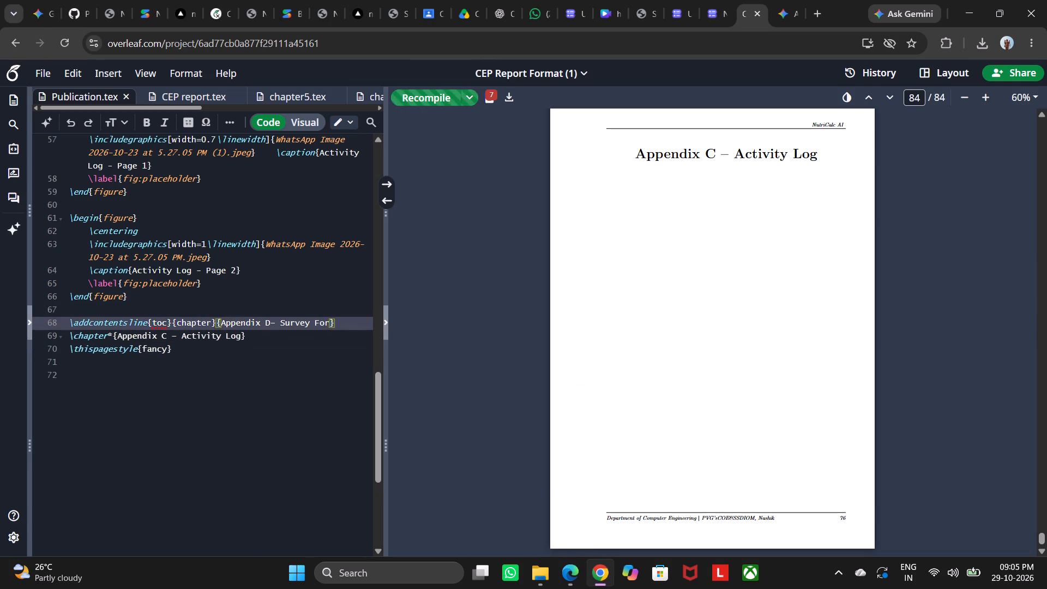
left_click_drag(117, 330, 238, 332)
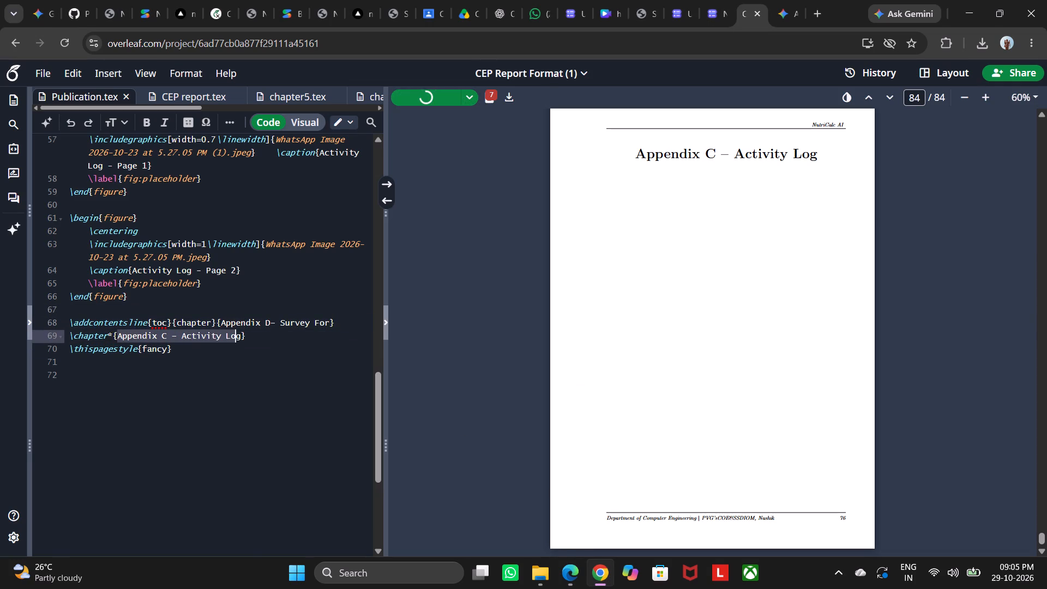
left_click_drag(238, 332, 245, 338)
left_click_drag(245, 338, 240, 337)
key("ctrl+v")
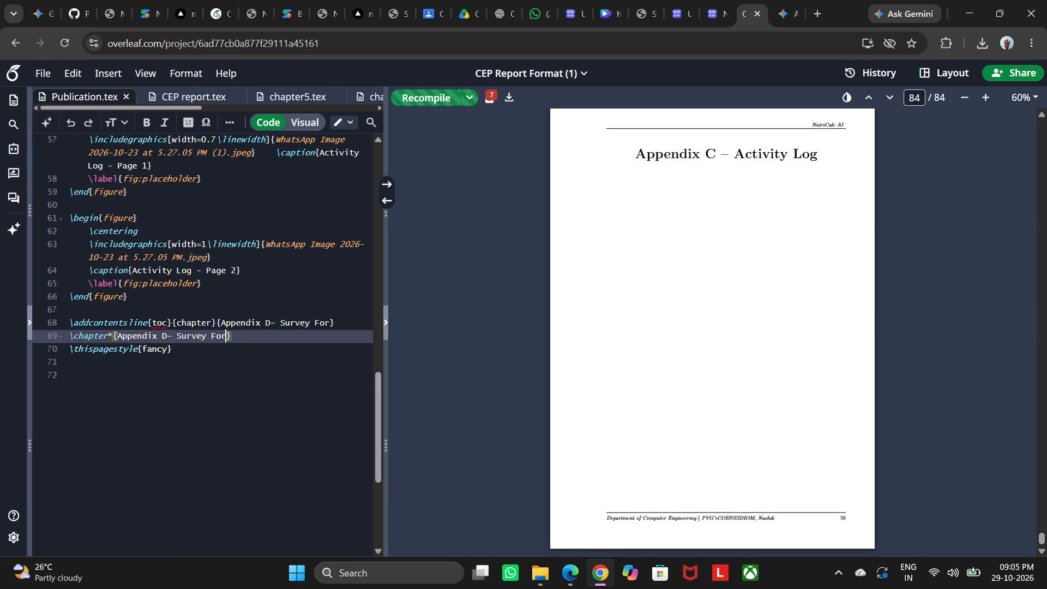
left_click(302, 360)
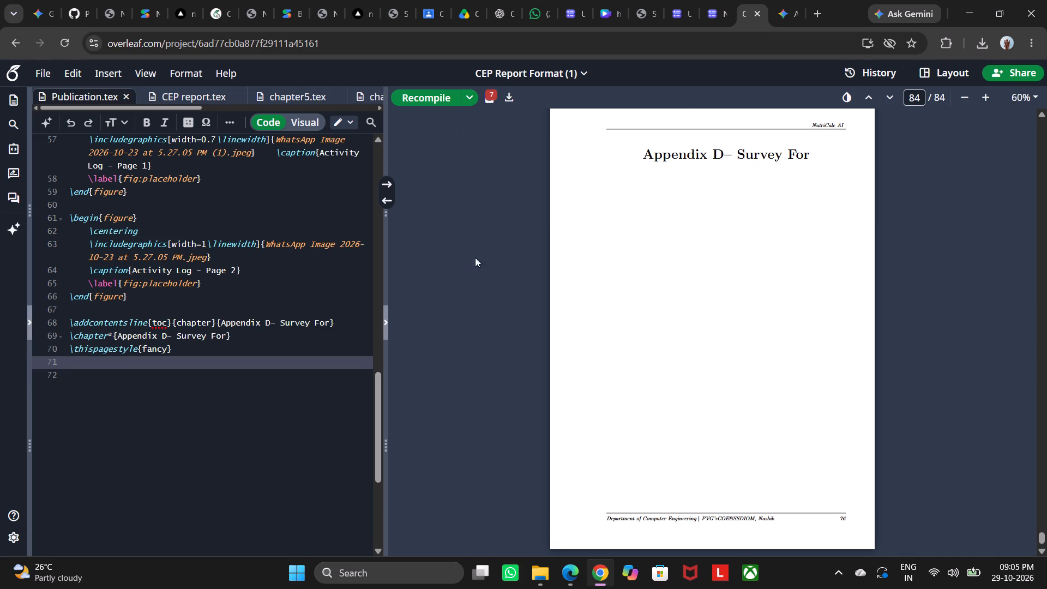
Add a space before the dash in both Appendix D titles so they read "Appendix D – Survey For", and check the last PDF page.
scroll(743, 253, "up", 10)
scroll(743, 253, "down", 5)
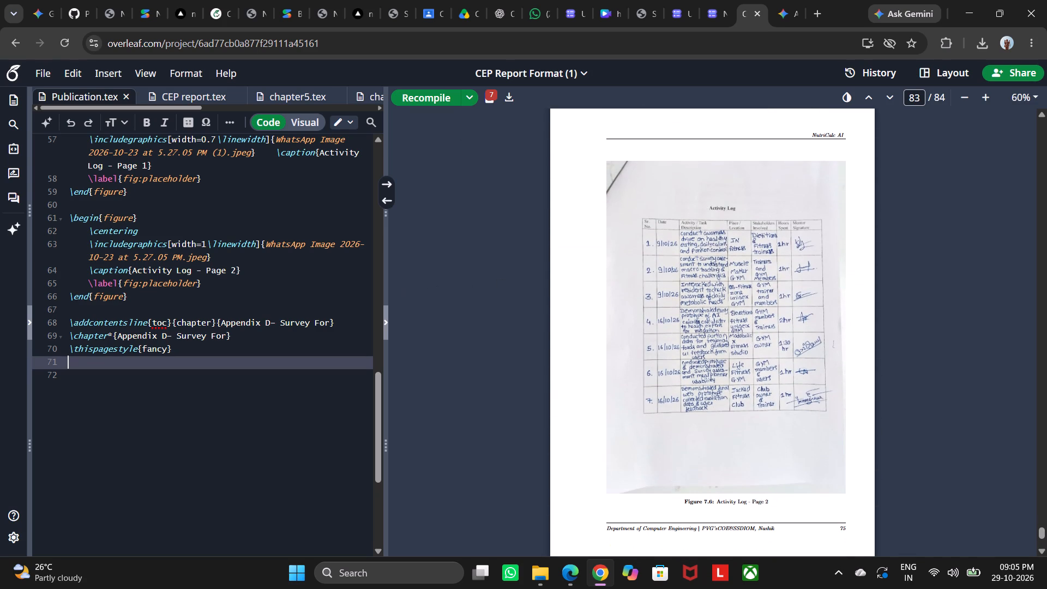
left_click(272, 323)
key("space")
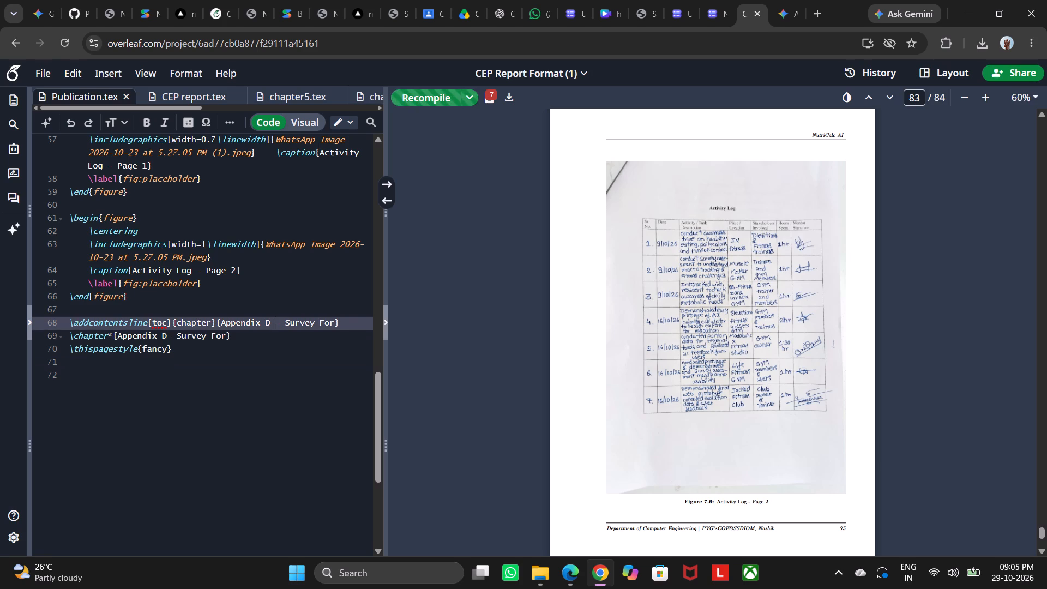
left_click(167, 333)
key("space")
scroll(651, 340, "down", 1)
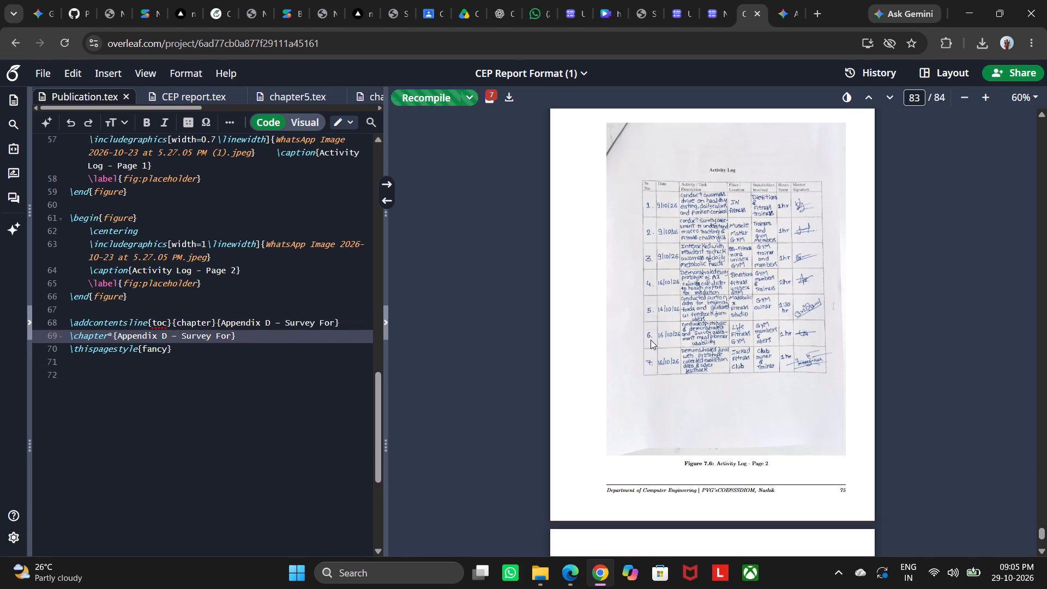
scroll(651, 340, "down", 5)
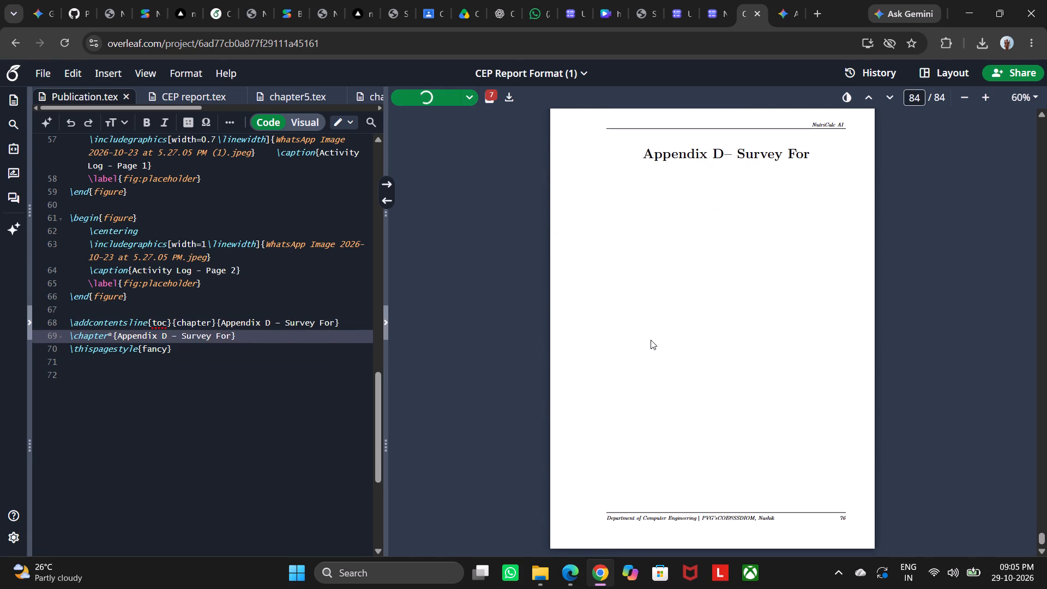
scroll(651, 340, "down", 1)
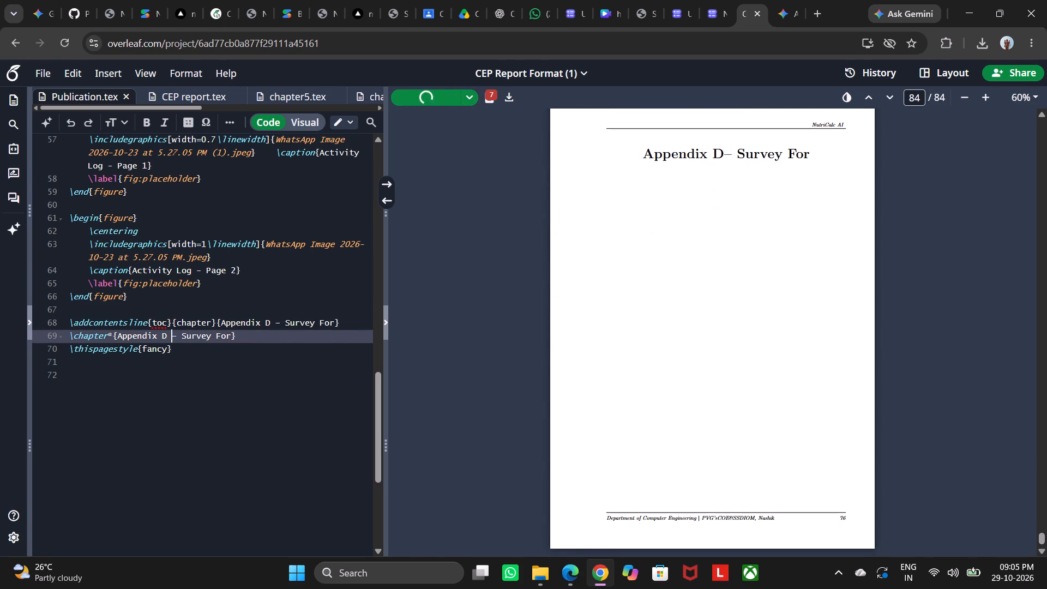
Add two blank lines below the page style line of the Appendix D heading.
left_click(215, 353)
key("Return")
key("Return")
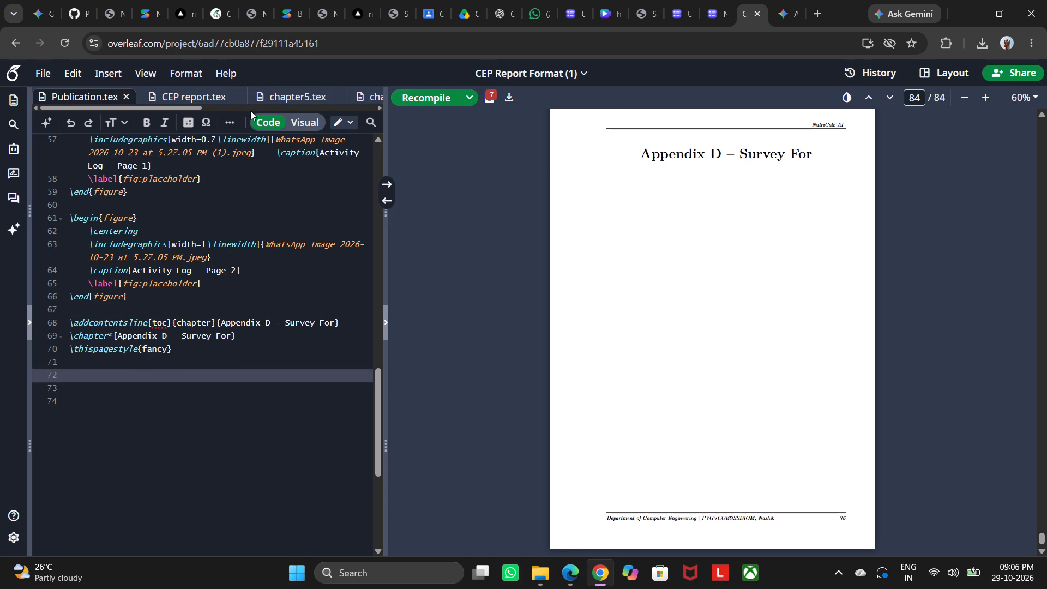
Review the Appendix D – Survey Form and Appendix E – Feedback Form pages in the finalized CEP report PDF in Edge.
left_click(569, 576)
left_click(558, 322)
scroll(558, 322, "down", 3)
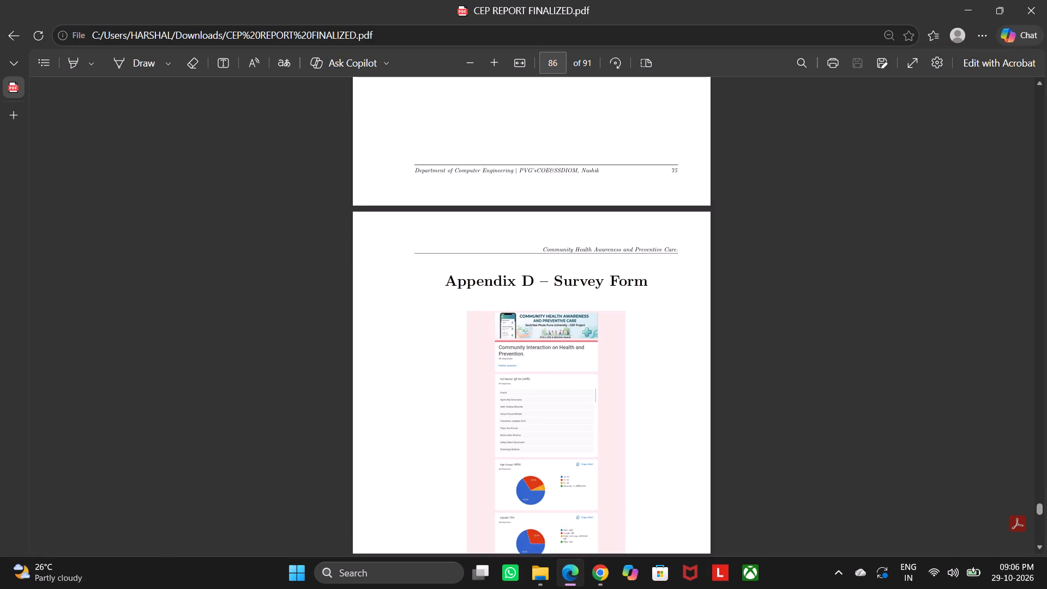
scroll(558, 322, "down", 5)
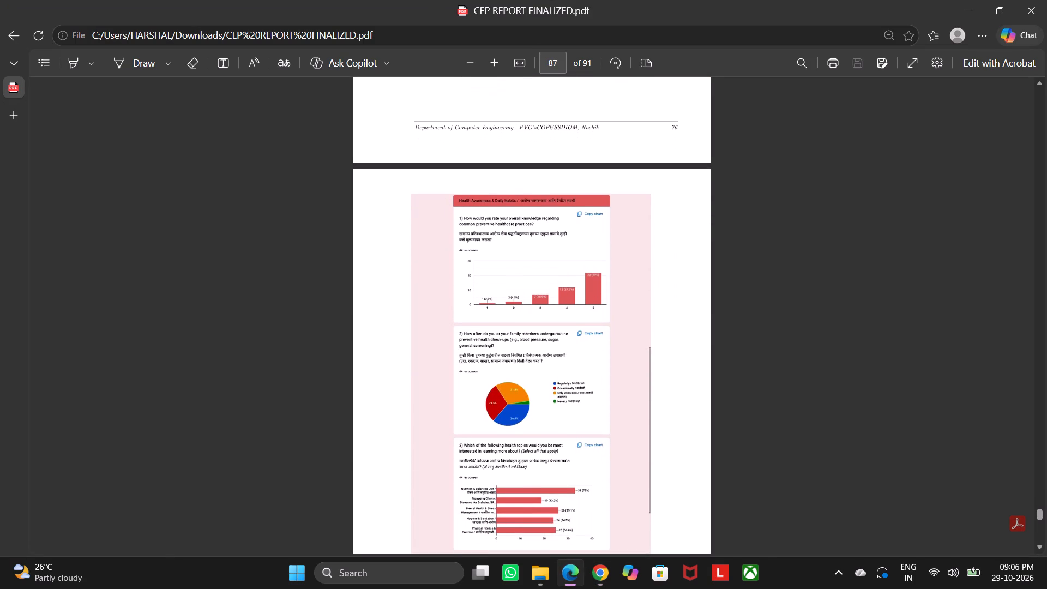
scroll(558, 322, "right", 2)
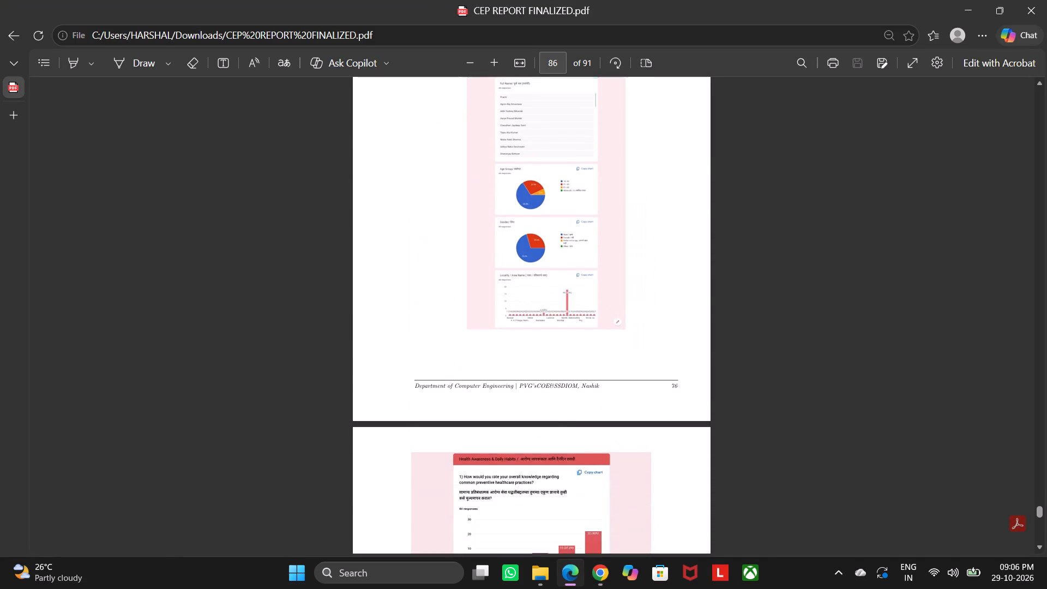
scroll(558, 322, "right", 1)
scroll(558, 322, "down", 4)
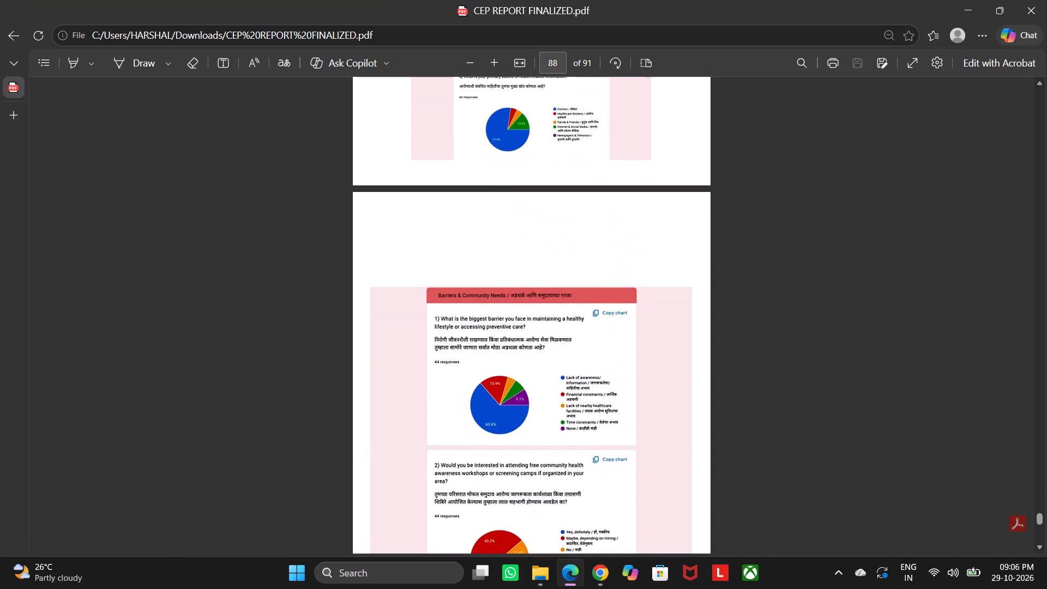
scroll(558, 322, "down", 7)
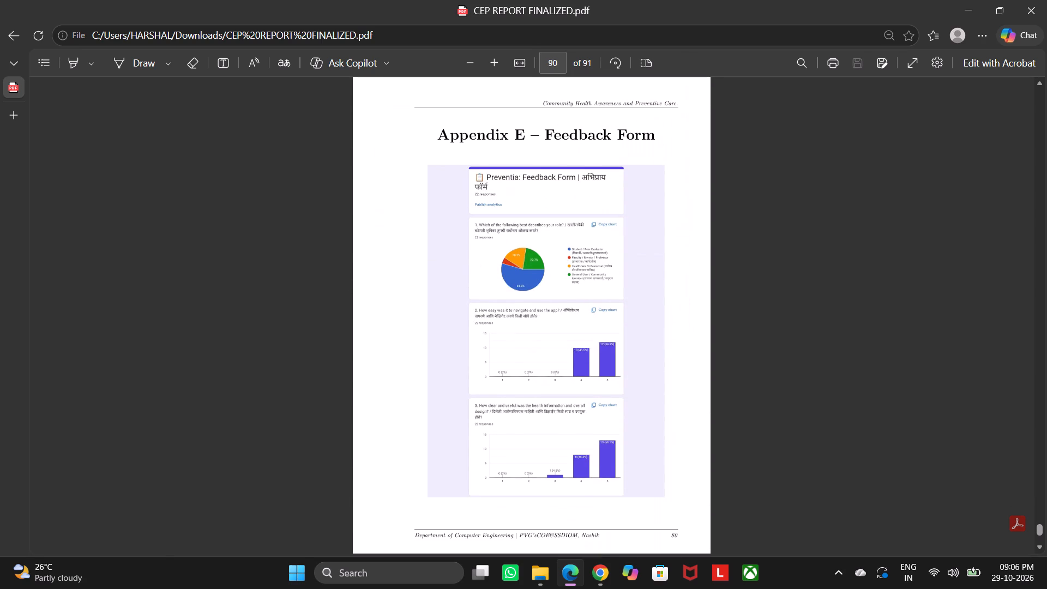
scroll(558, 322, "up", 6)
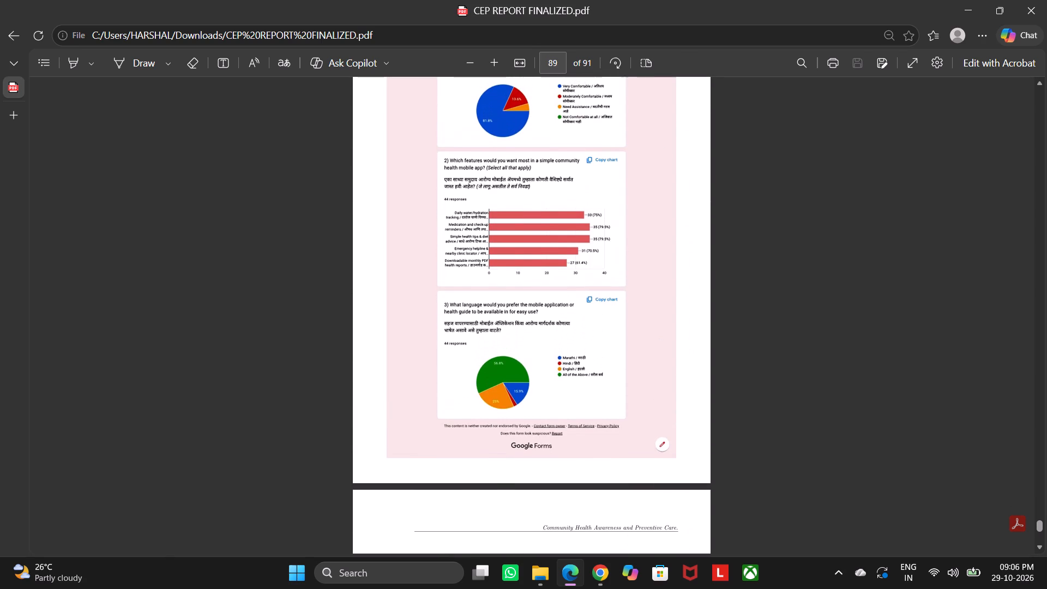
scroll(558, 322, "up", 3)
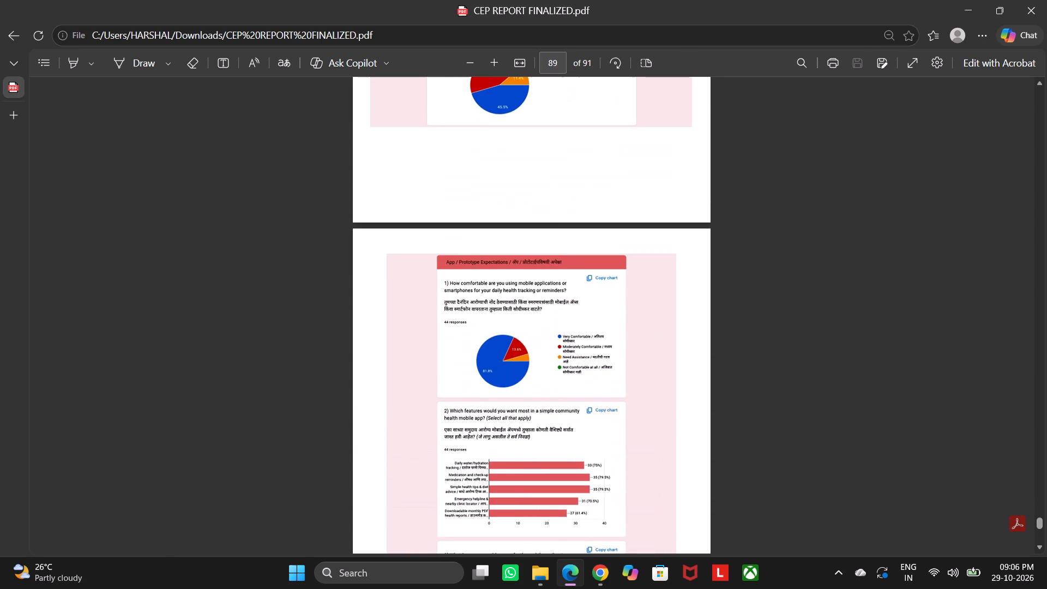
scroll(558, 322, "up", 11)
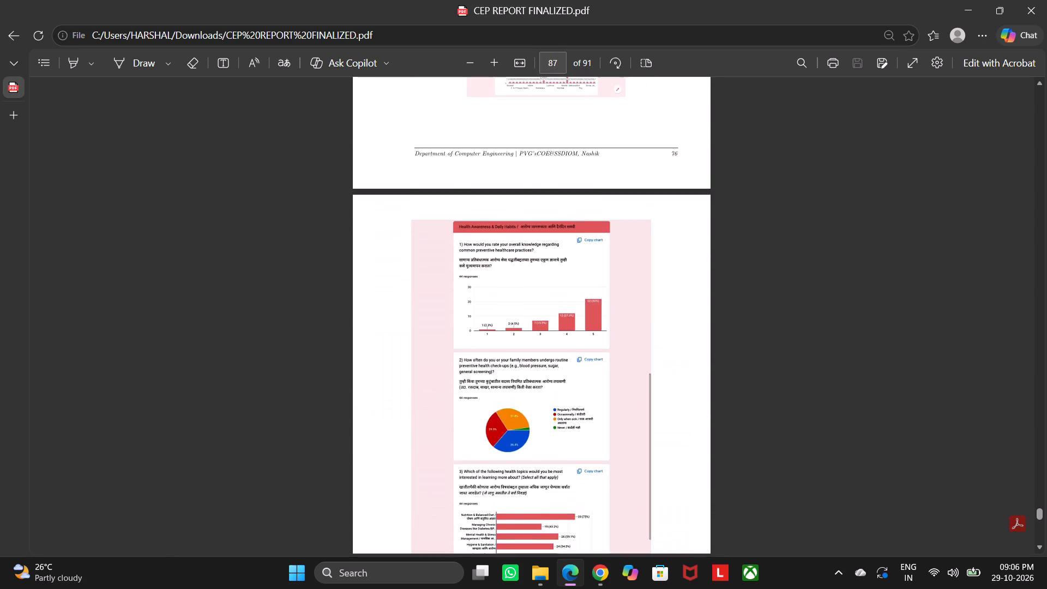
scroll(558, 322, "up", 3)
scroll(558, 322, "down", 6)
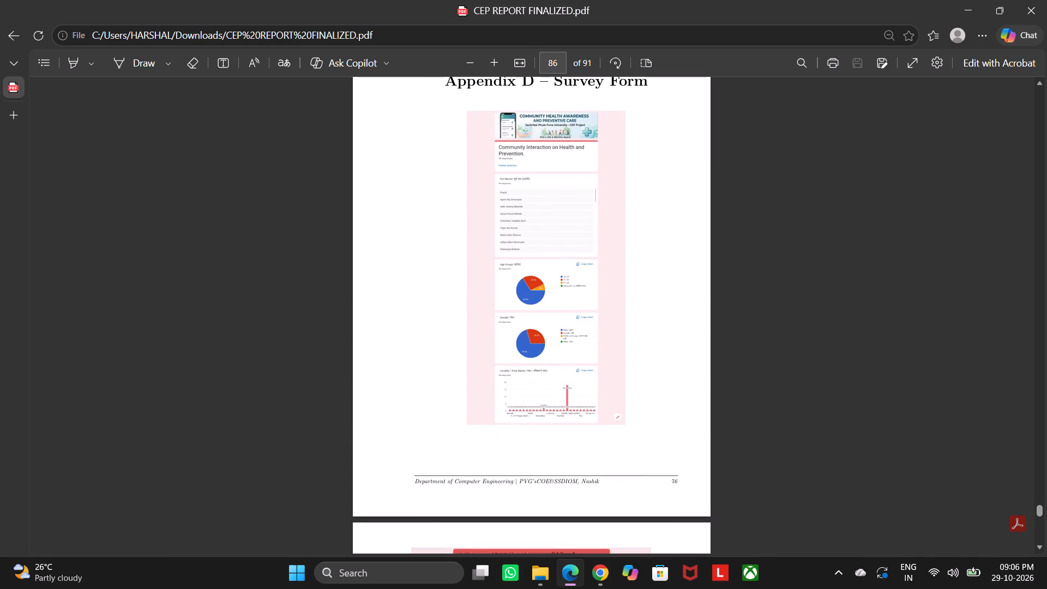
scroll(558, 322, "up", 1)
scroll(558, 322, "down", 13)
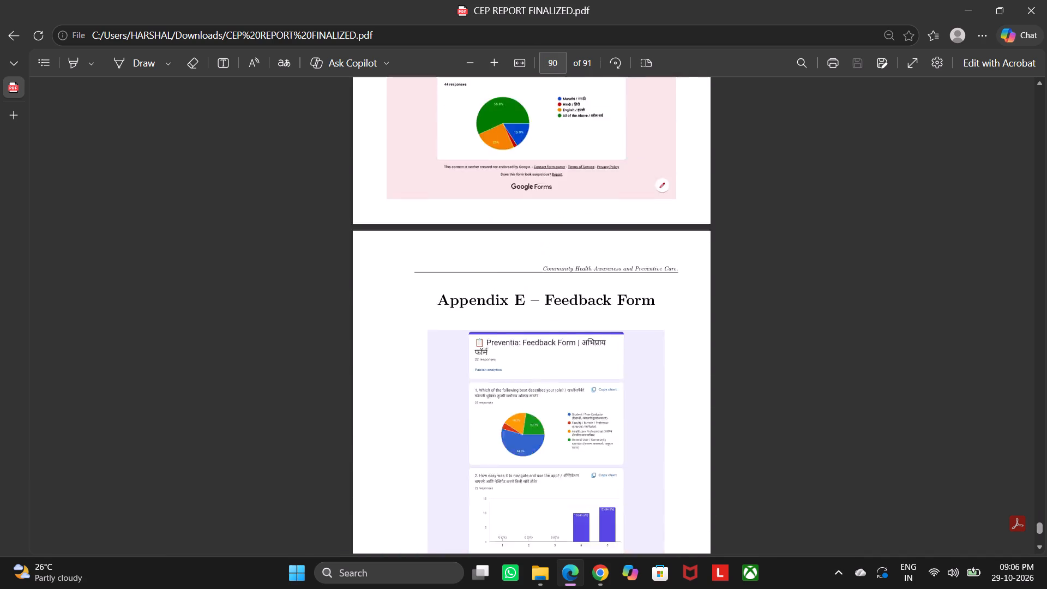
scroll(558, 322, "down", 6)
scroll(558, 322, "up", 6)
scroll(558, 322, "down", 1)
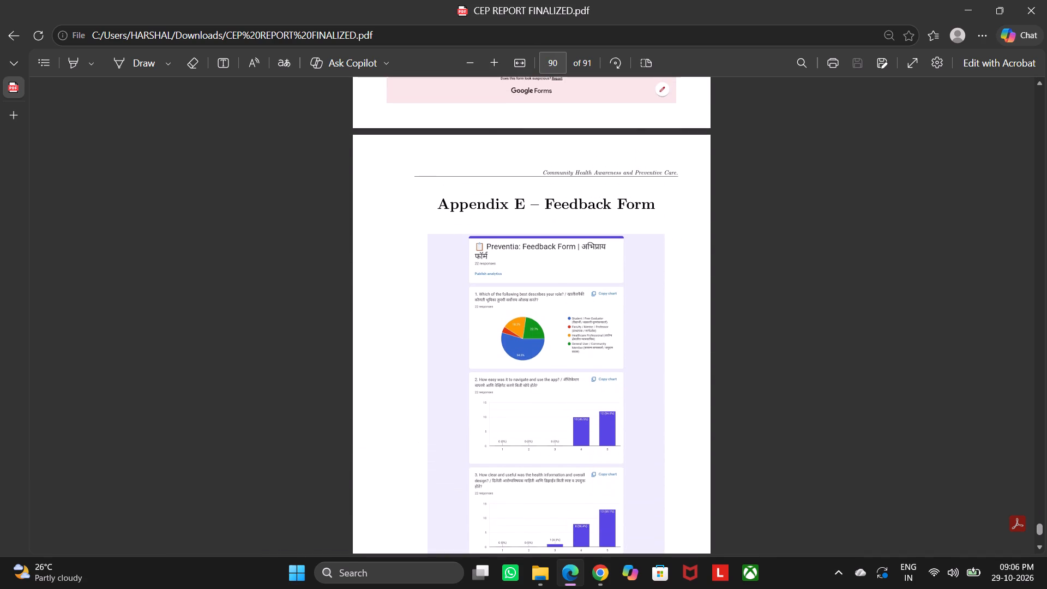
scroll(558, 322, "down", 1)
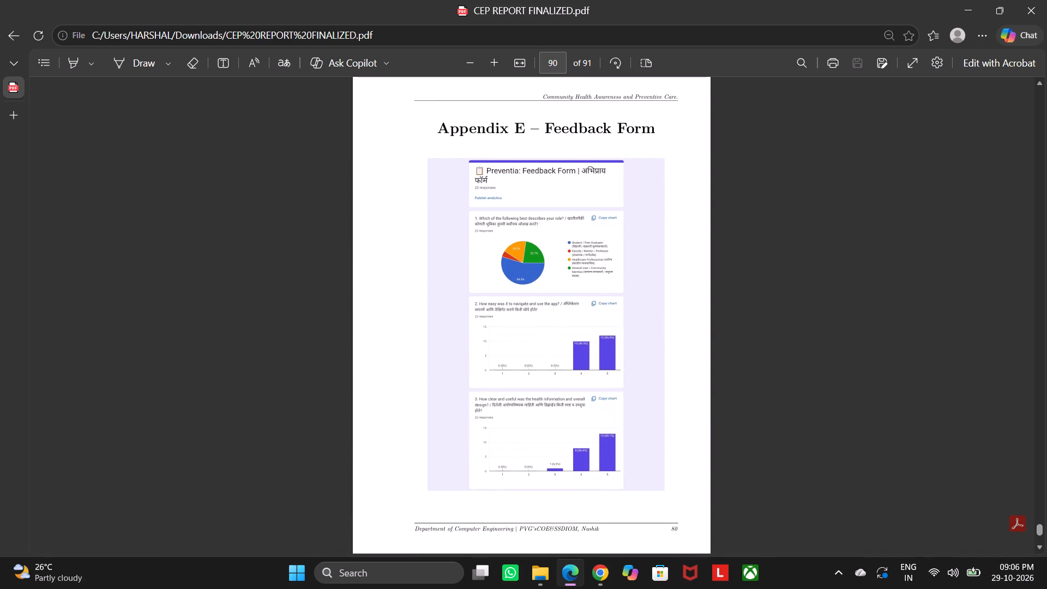
scroll(558, 322, "down", 1)
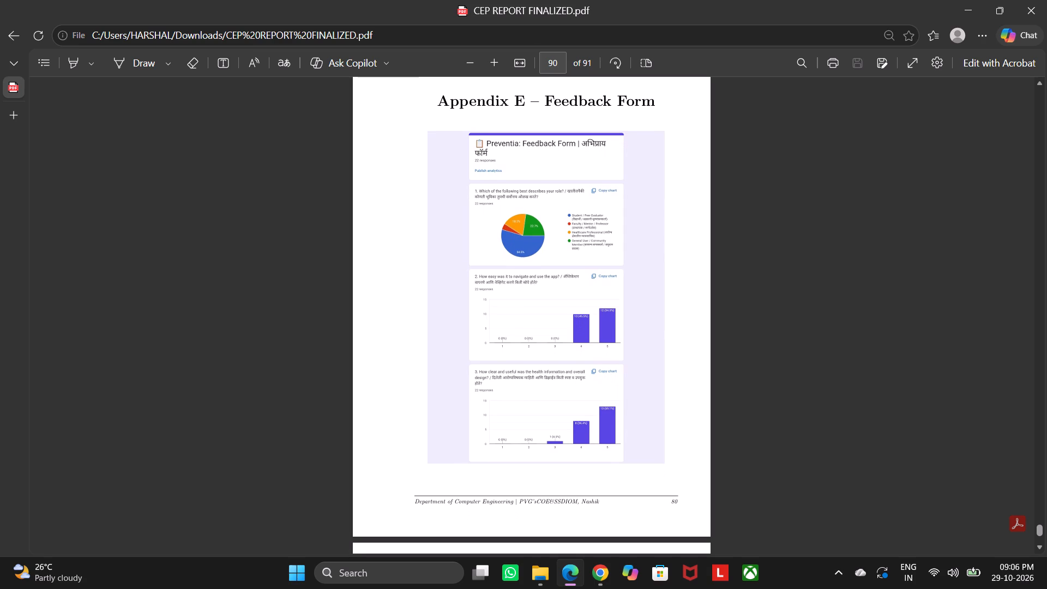
scroll(558, 322, "down", 3)
Back in Overleaf in Chrome, change the Appendix D table-of-contents entry to "Appendix D – Feedback Form".
left_click(592, 568)
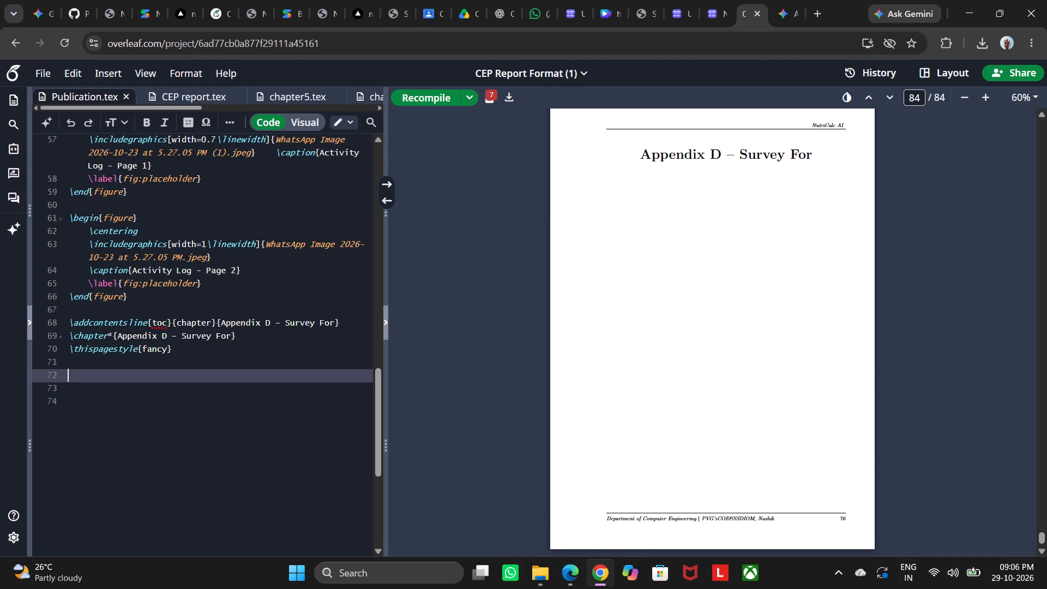
left_click_drag(287, 323, 334, 328)
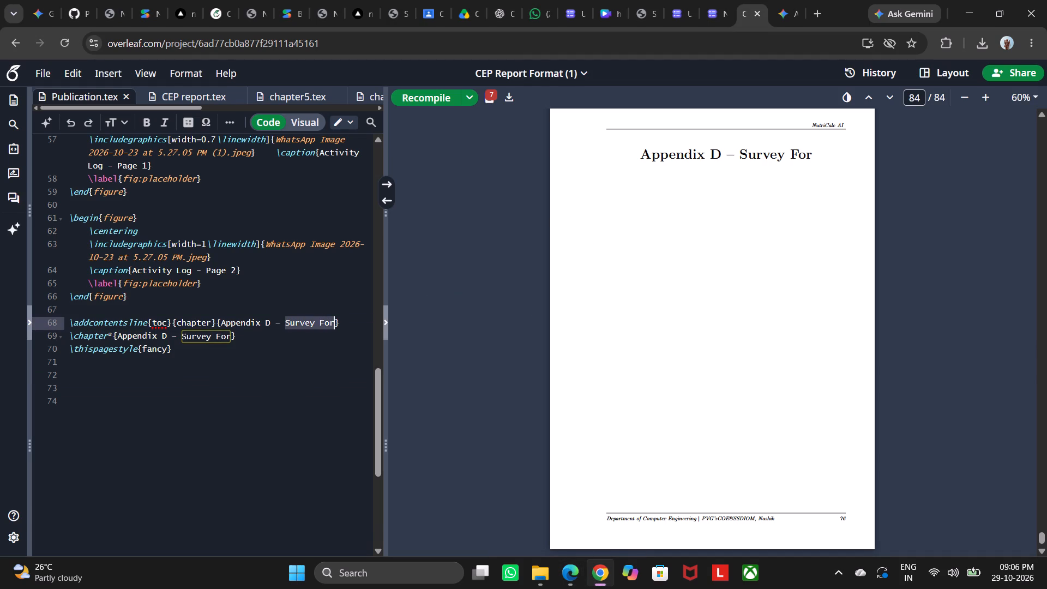
key("BackSpace")
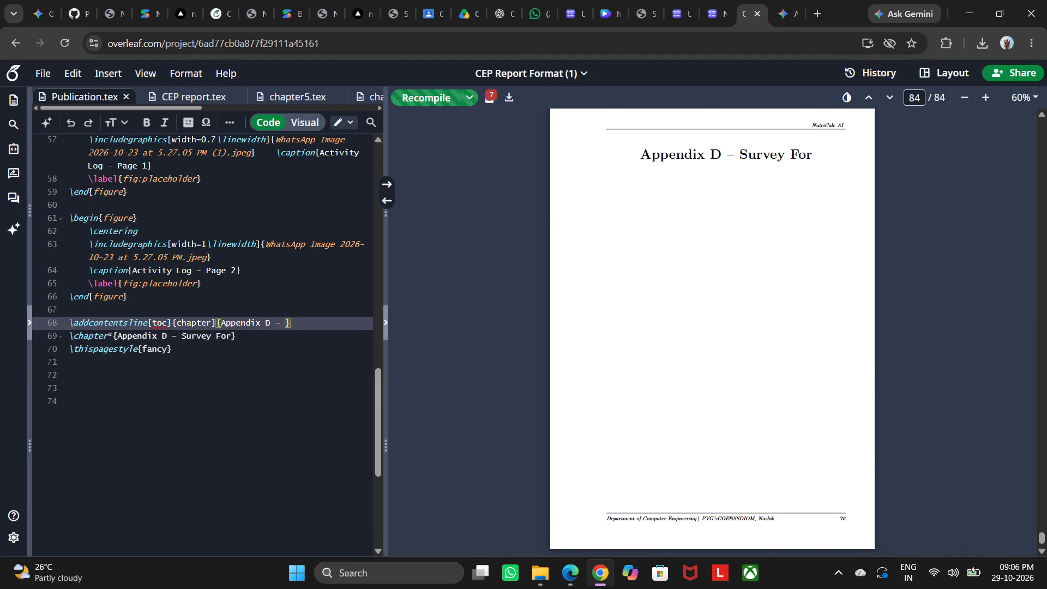
type("Feedback")
key("space")
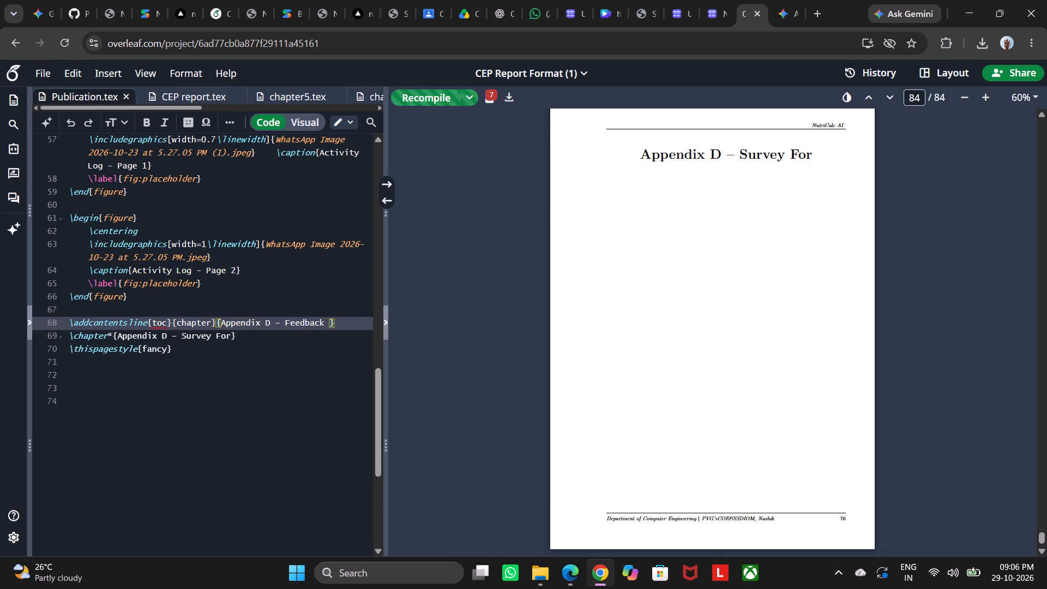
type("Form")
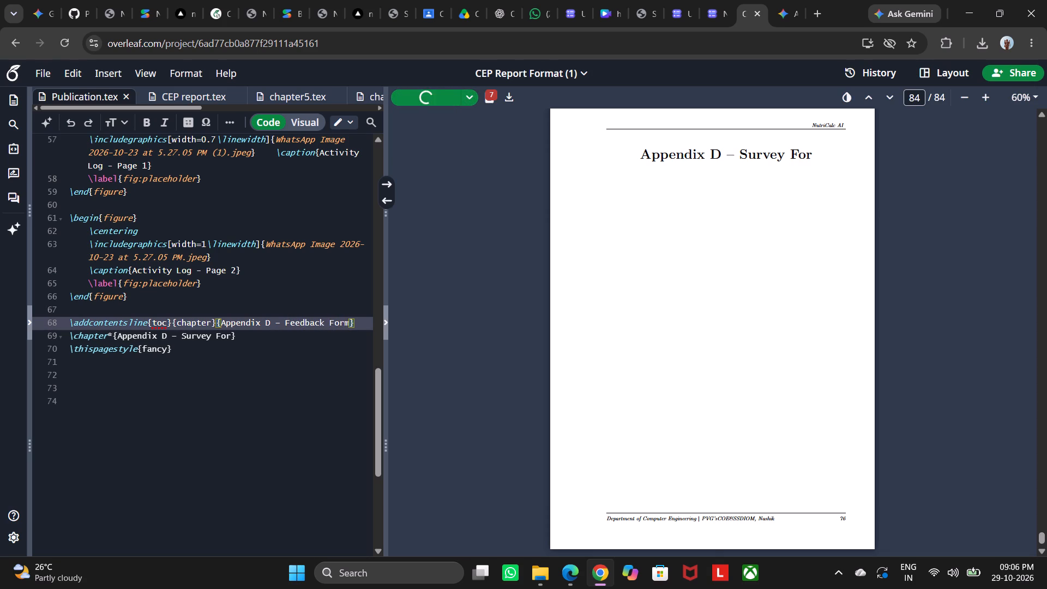
Change the Appendix D chapter heading to "Appendix D – Feedback Form", reusing the wording of its table-of-contents entry.
left_click_drag(283, 323, 345, 325)
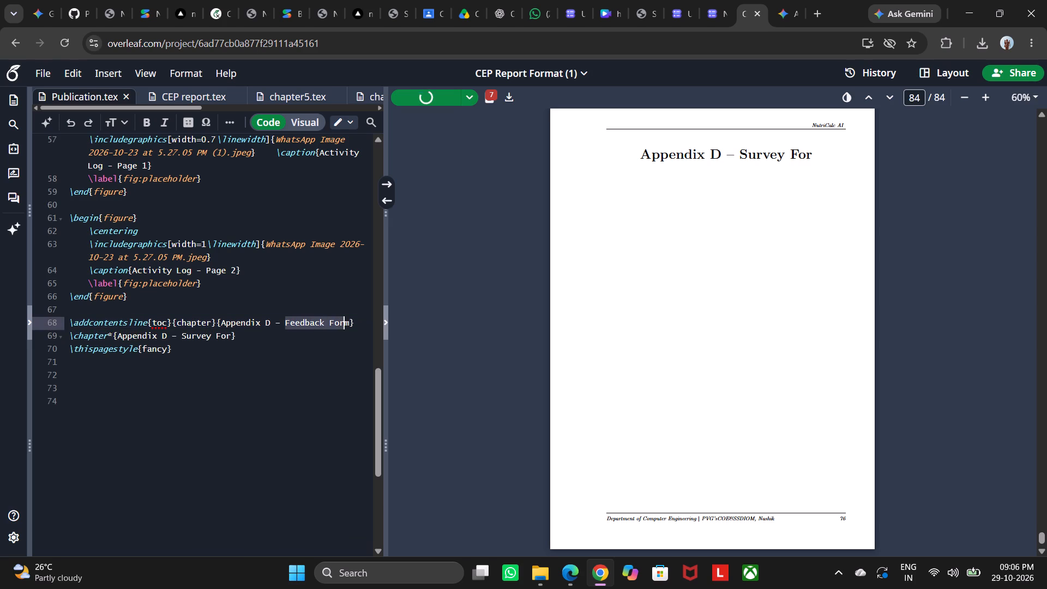
left_click_drag(345, 325, 350, 328)
key("ctrl+c")
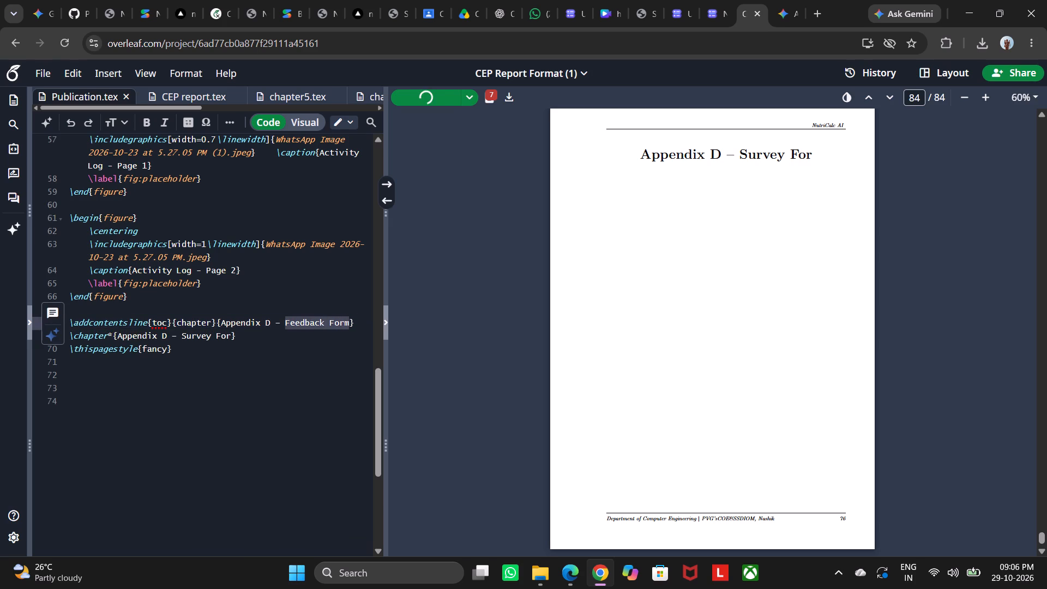
left_click_drag(182, 335, 228, 339)
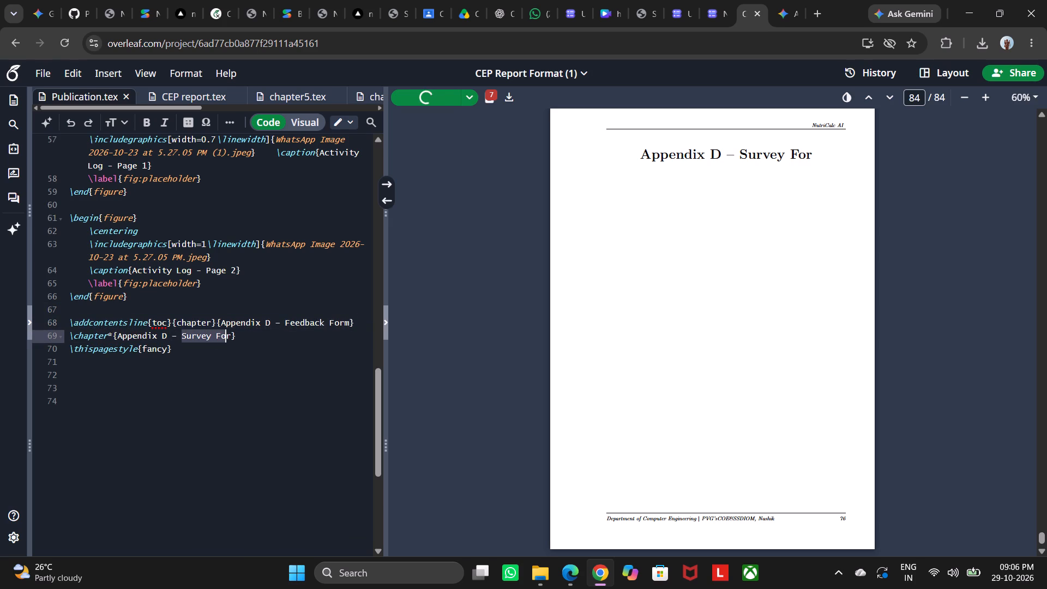
left_click_drag(228, 339, 232, 339)
key("ctrl+v")
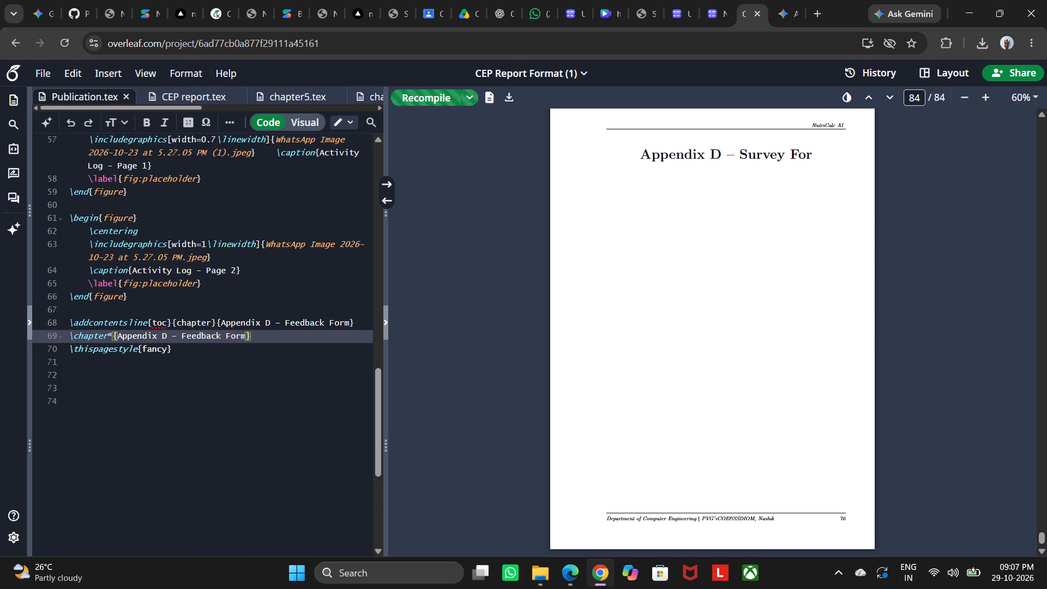
left_click(567, 375)
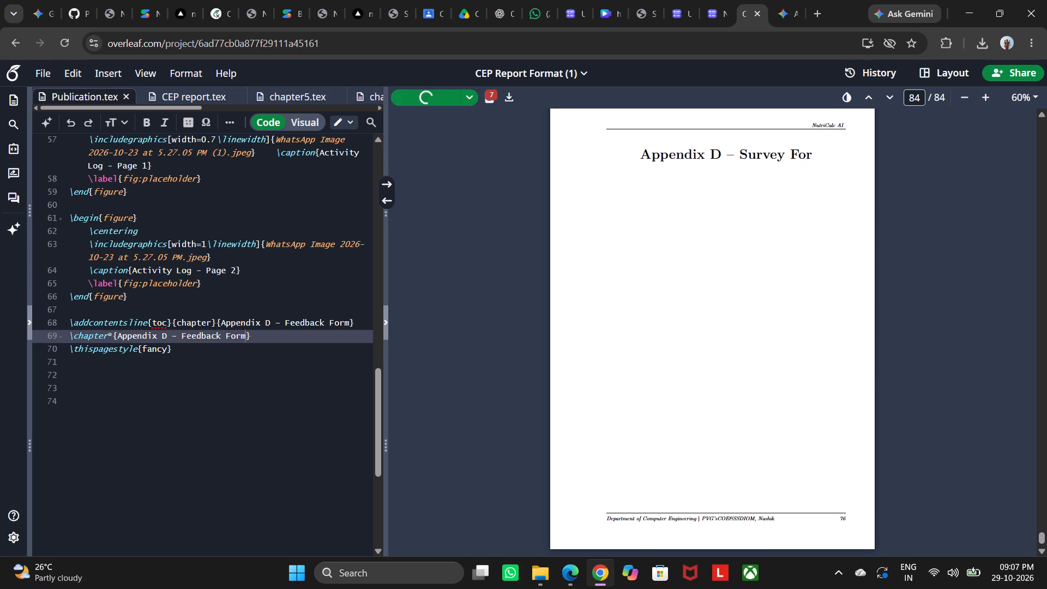
Add two new lines below the page style line of the Appendix D heading and start inserting a figure there.
left_click(172, 347)
key("Return")
key("Return")
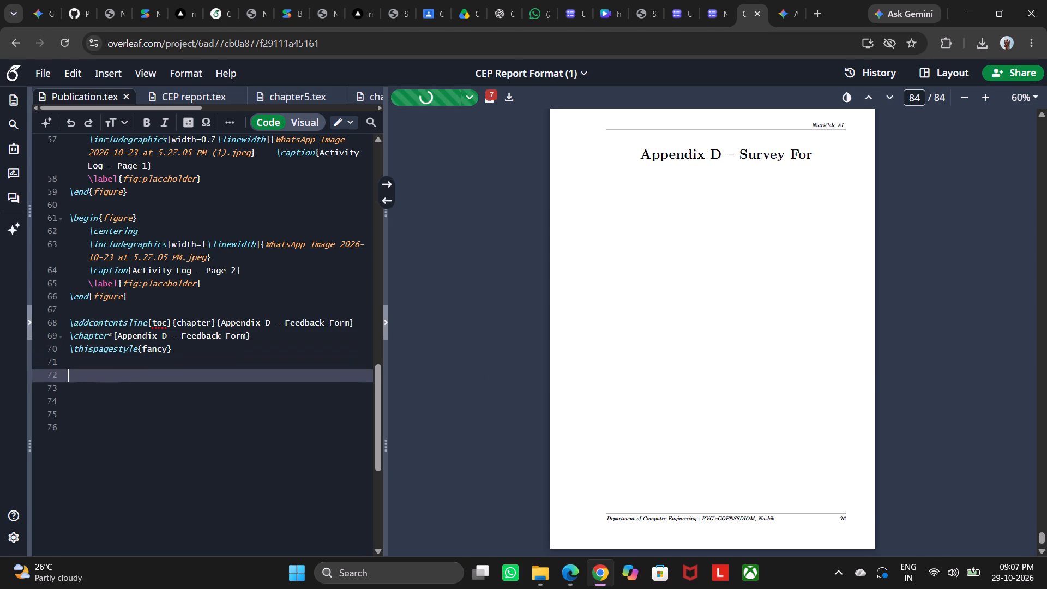
left_click(237, 124)
left_click(243, 148)
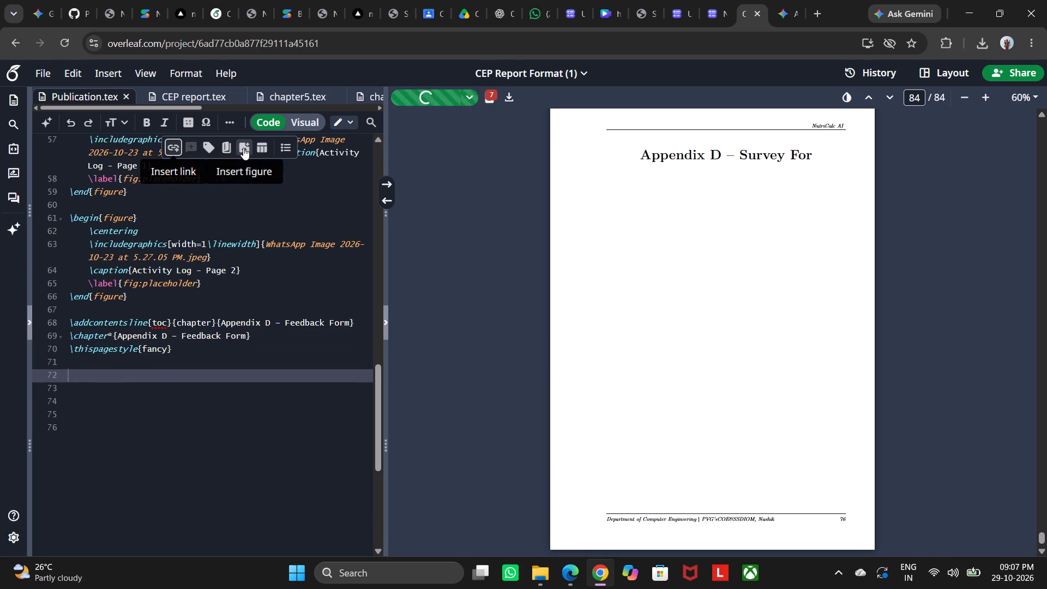
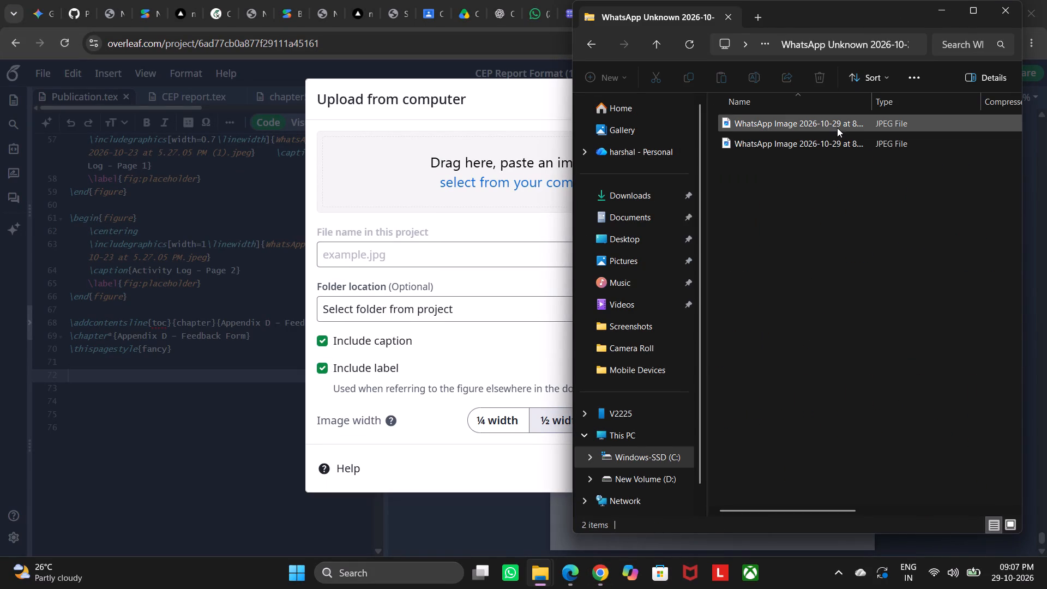
Preview the first downloaded feedback image, upload WhatsApp Image 2026-10-29 at 8.59.02 PM.jpeg, and insert it as a ¾-width figure with caption and label.
double_click(841, 127)
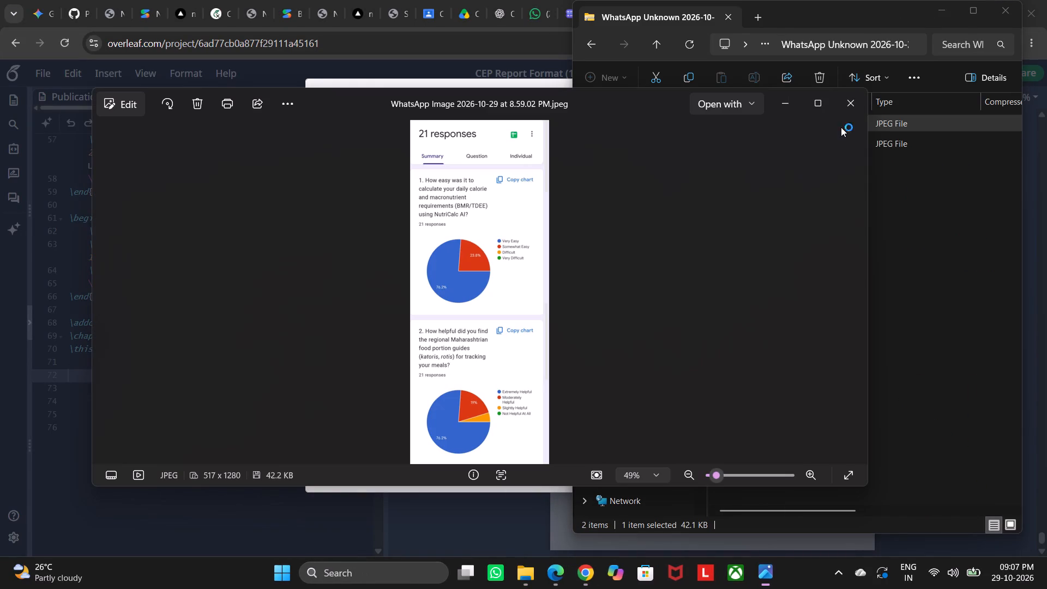
left_click(847, 105)
left_click_drag(805, 125, 702, 124)
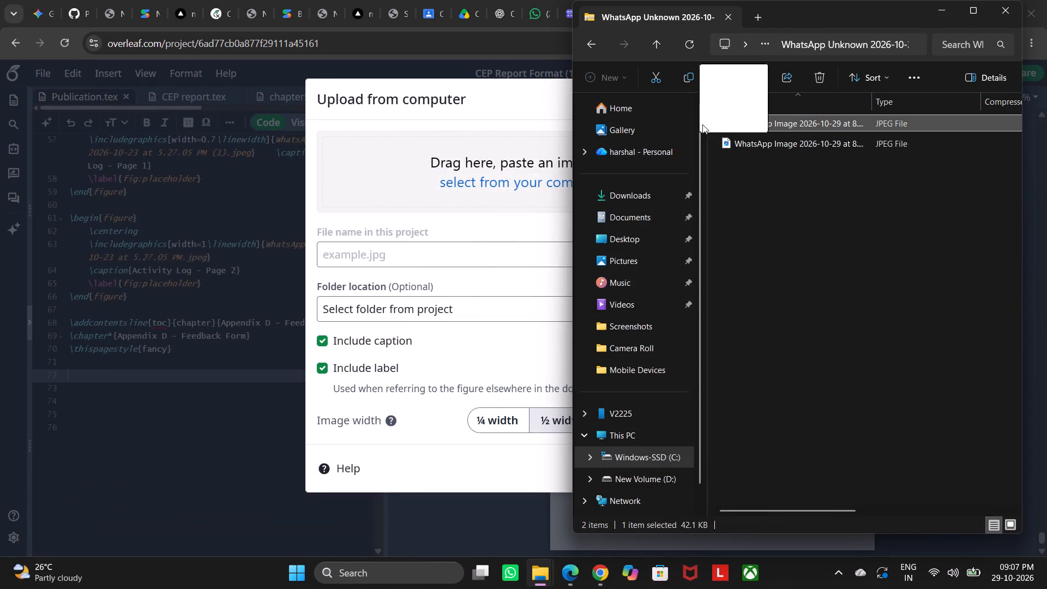
left_click_drag(702, 124, 490, 171)
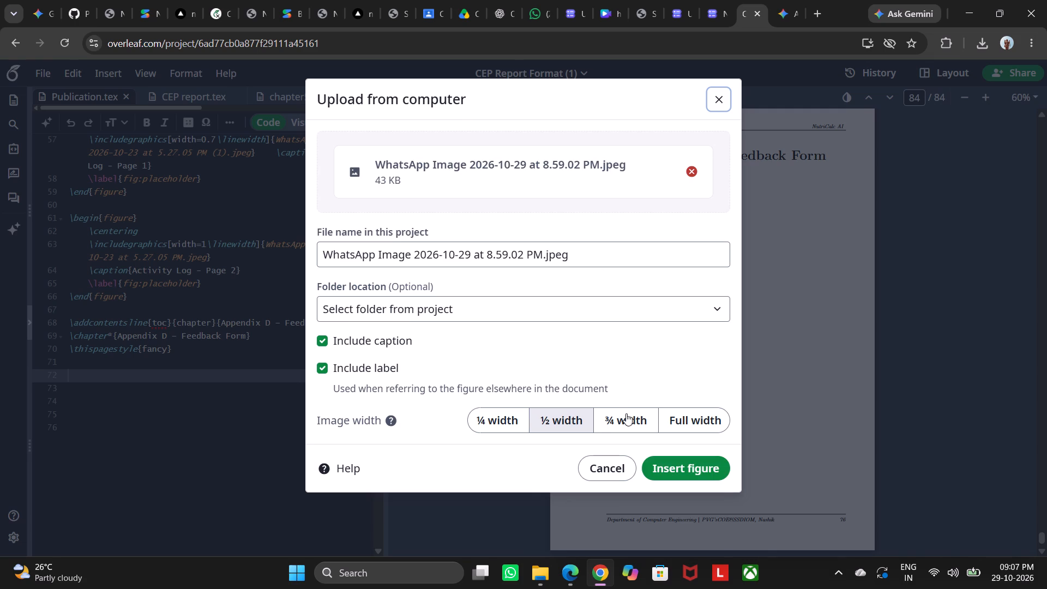
left_click(626, 413)
left_click(690, 468)
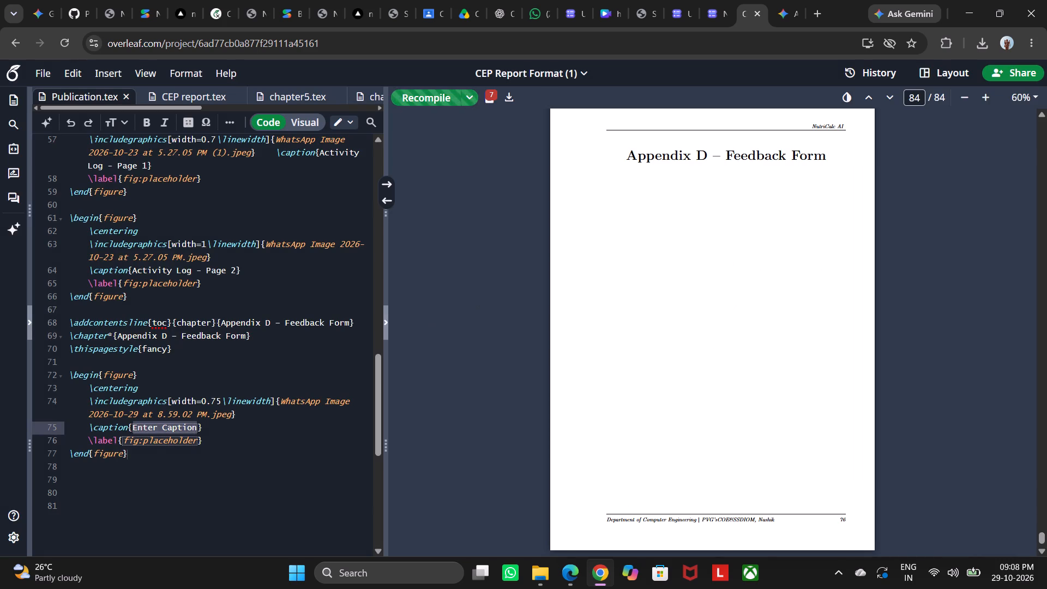
Add the [H] placement option to the new figure under the Appendix D heading.
left_click(150, 376)
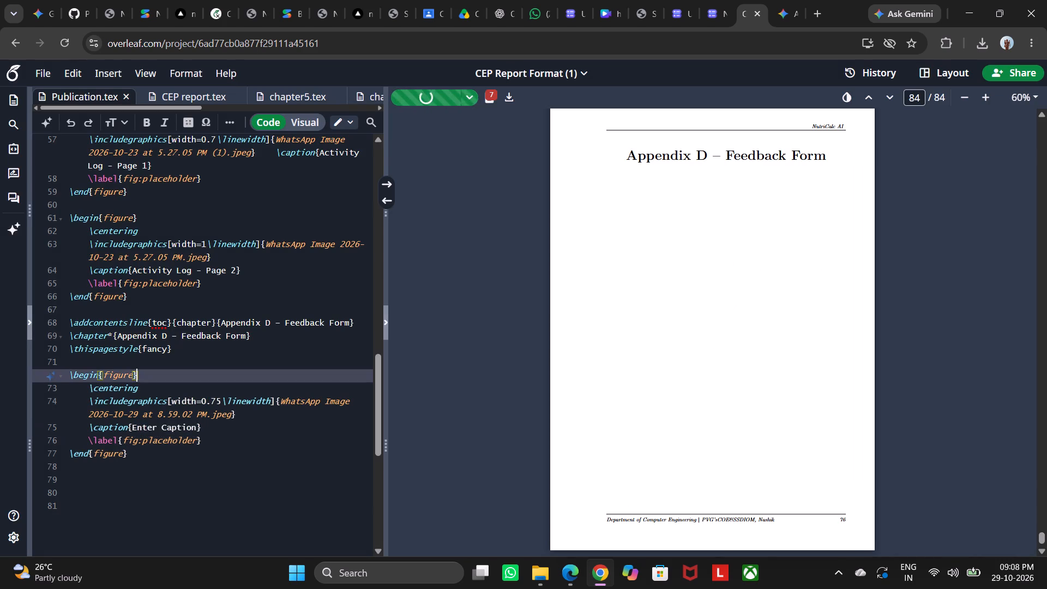
key("bracketleft")
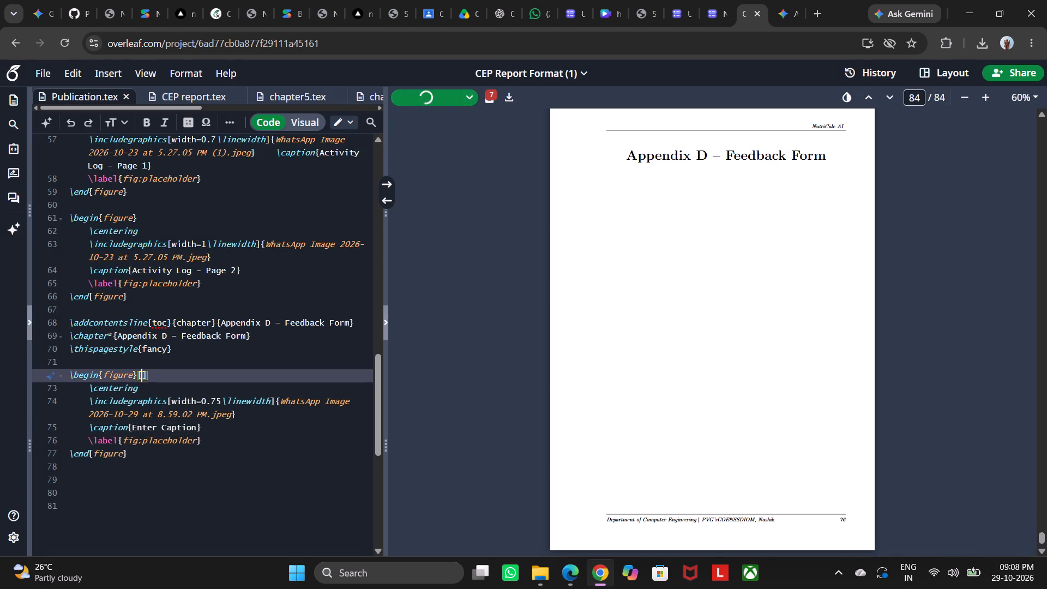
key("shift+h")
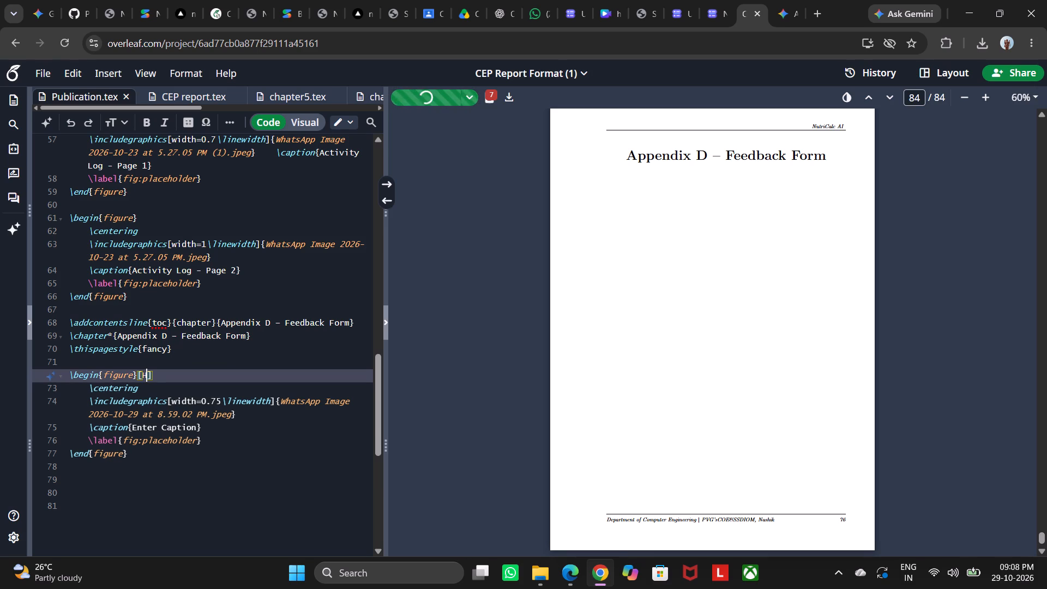
Switch to the finalized CEP report PDF in Edge and examine how the Appendix E – Feedback Form pages present their figures.
left_click(570, 571)
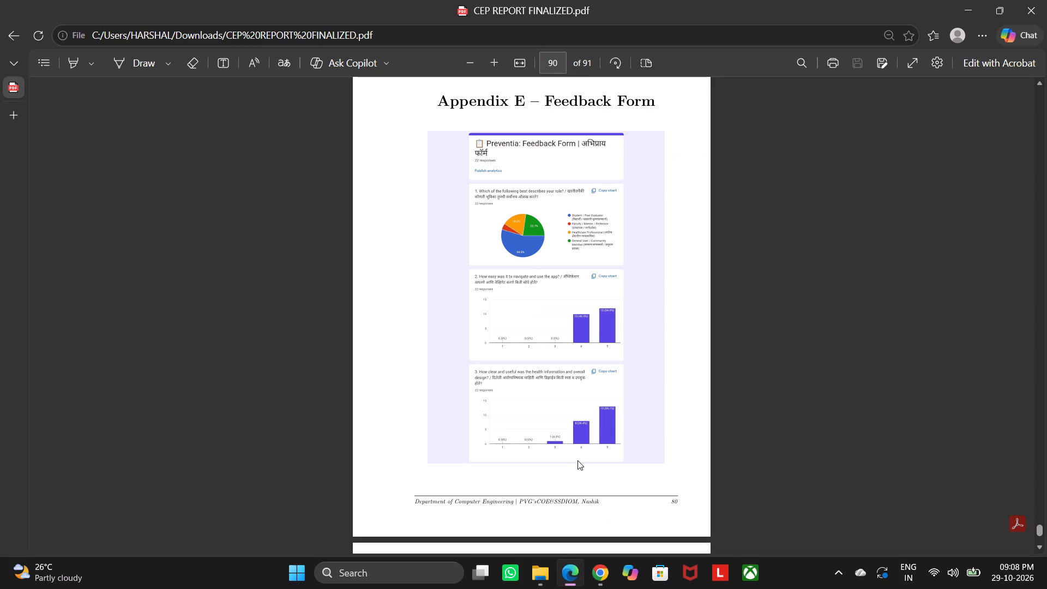
scroll(578, 456, "down", 4)
scroll(590, 425, "up", 1)
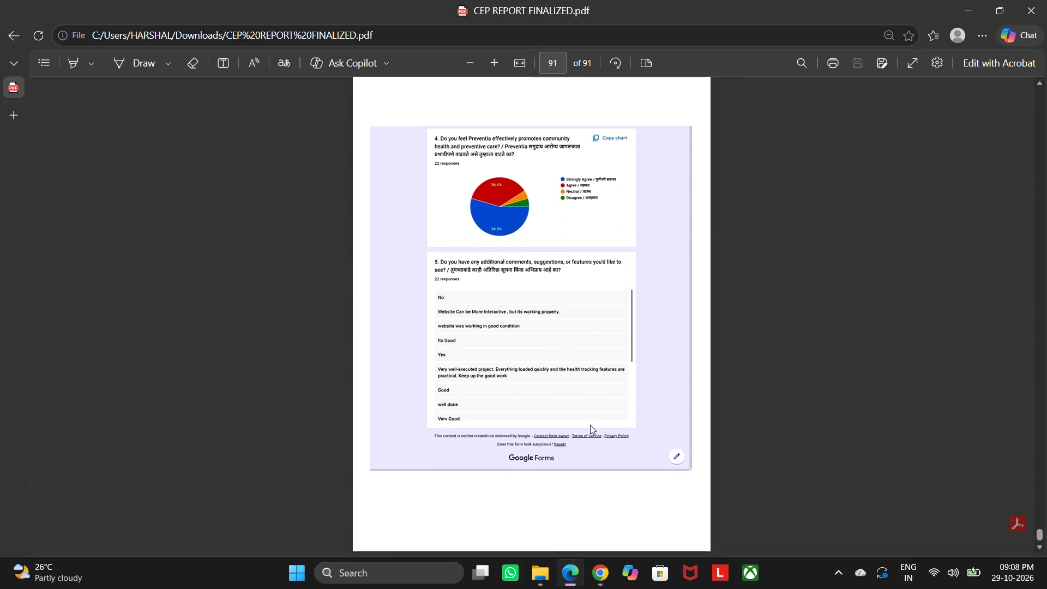
scroll(590, 425, "up", 1)
scroll(590, 425, "down", 6)
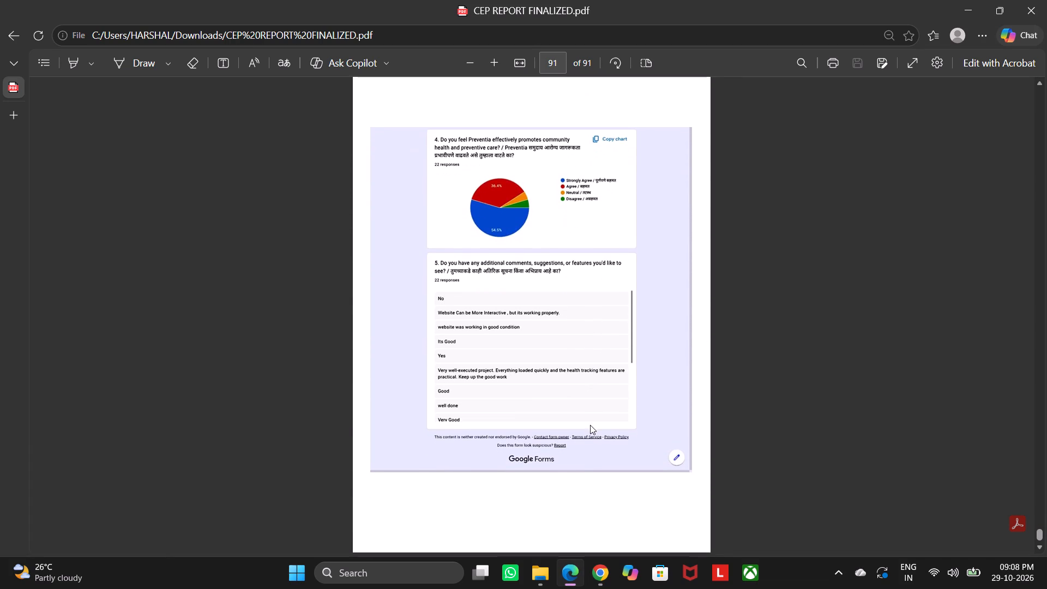
scroll(536, 412, "down", 3)
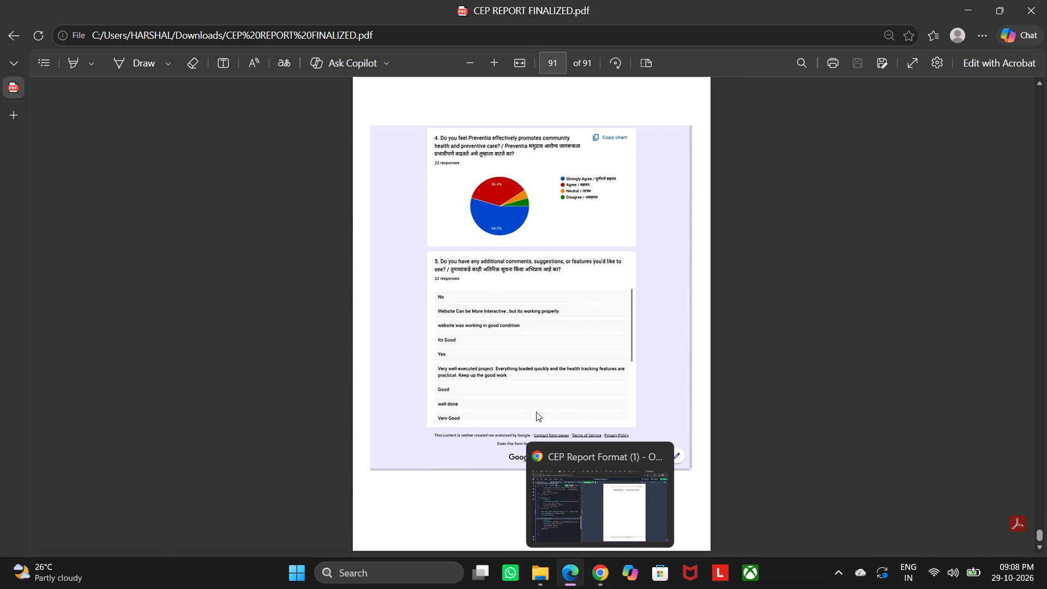
scroll(536, 412, "down", 1)
Back in Overleaf in Chrome, replace the new figure's placeholder caption with "Feedback Form" copied from the Appendix D contents entry.
left_click(601, 579)
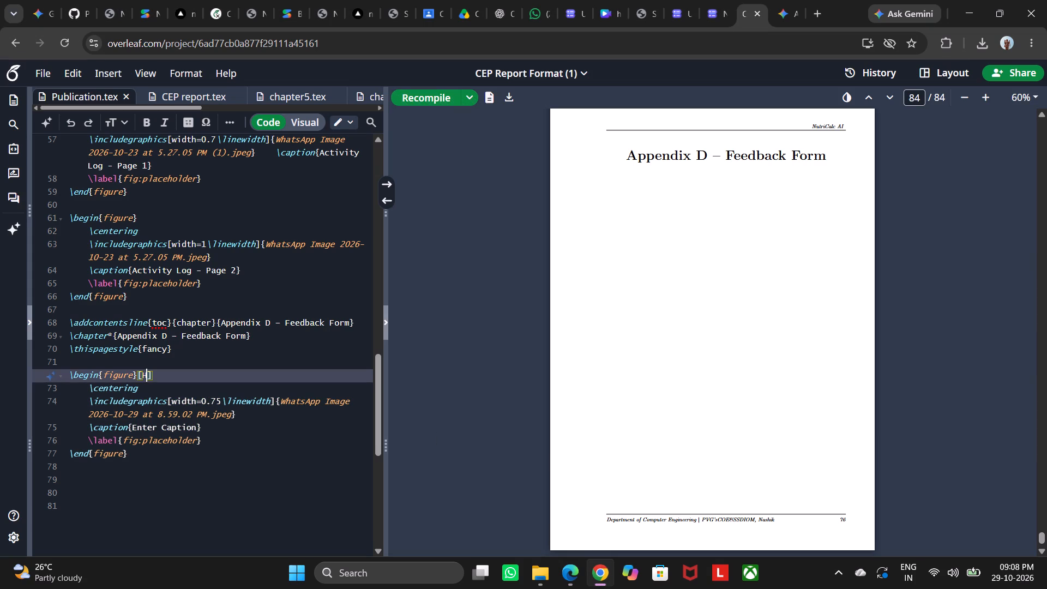
left_click_drag(286, 320, 329, 320)
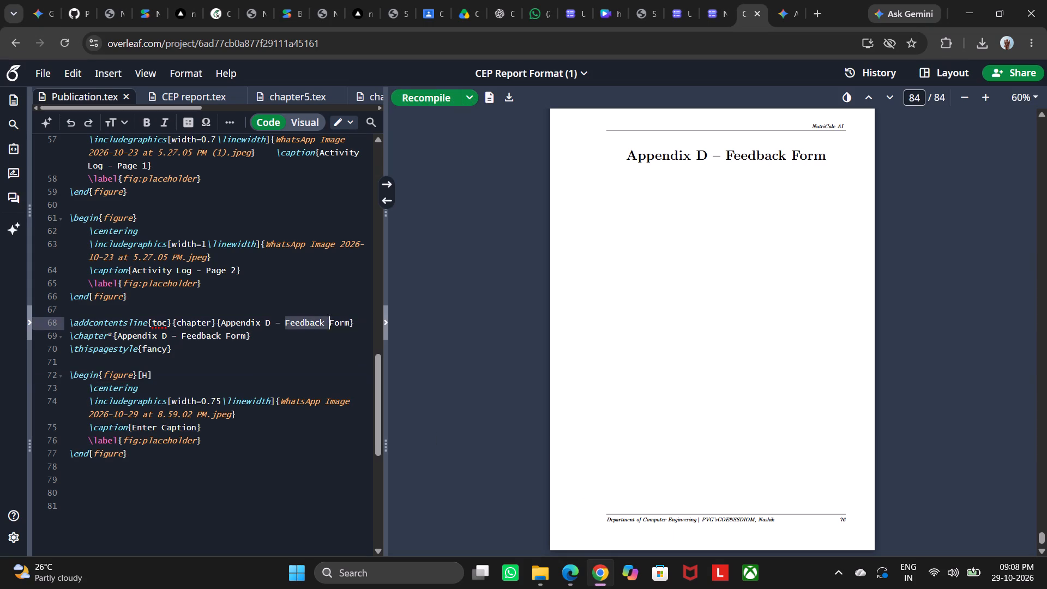
left_click_drag(329, 320, 352, 323)
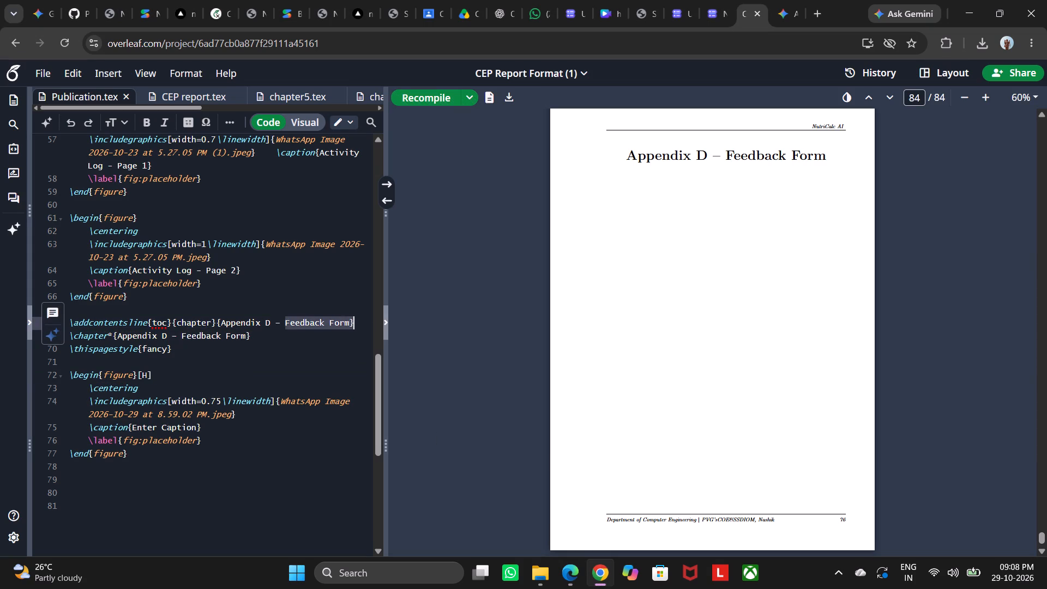
key("ctrl+c")
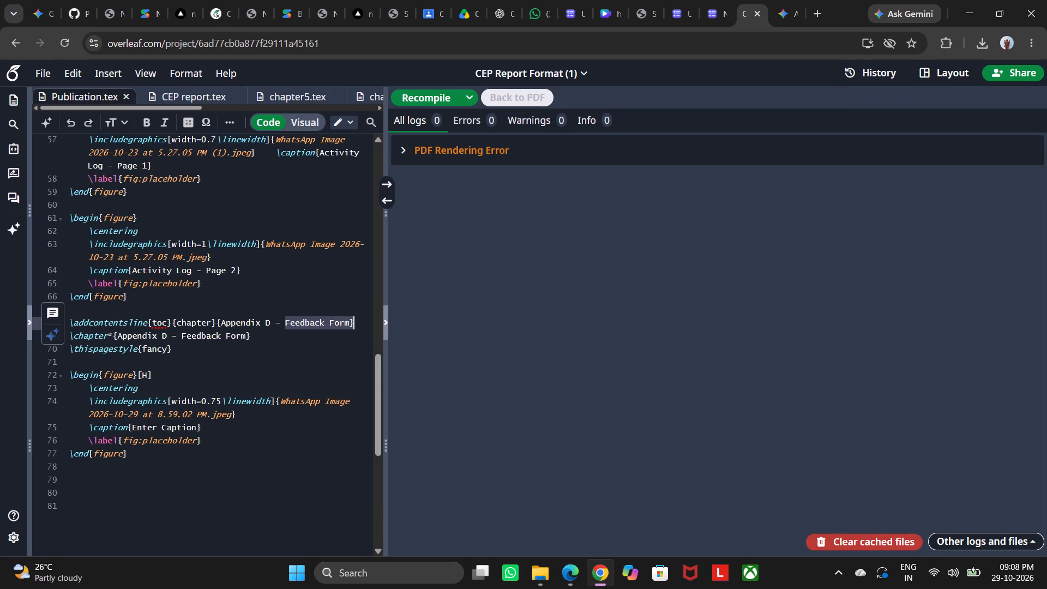
left_click_drag(201, 427, 137, 431)
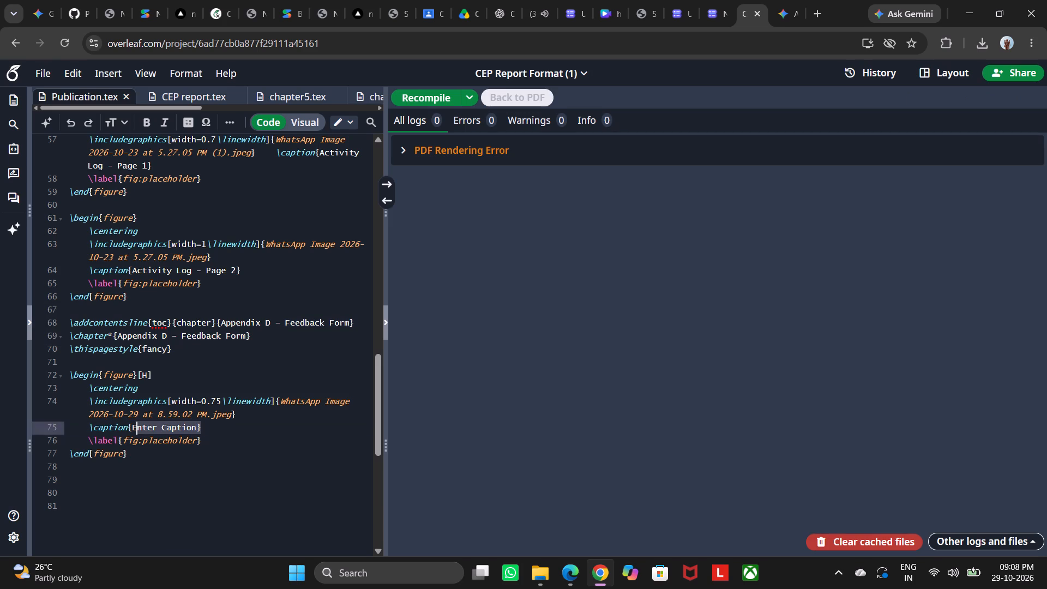
left_click_drag(137, 431, 135, 429)
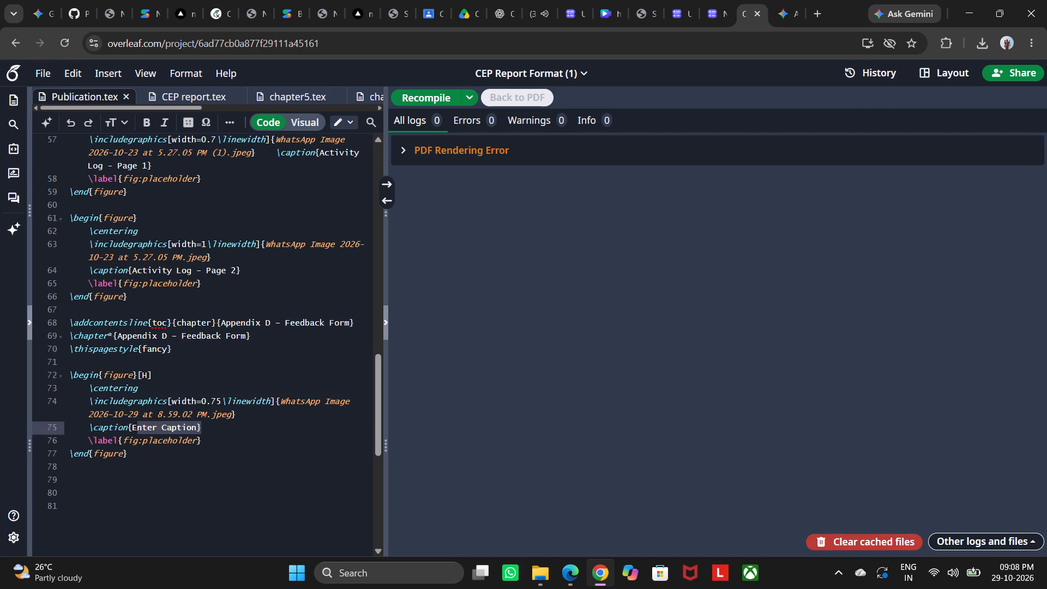
left_click_drag(135, 429, 133, 429)
key("ctrl+v")
left_click(133, 429, "ctrl")
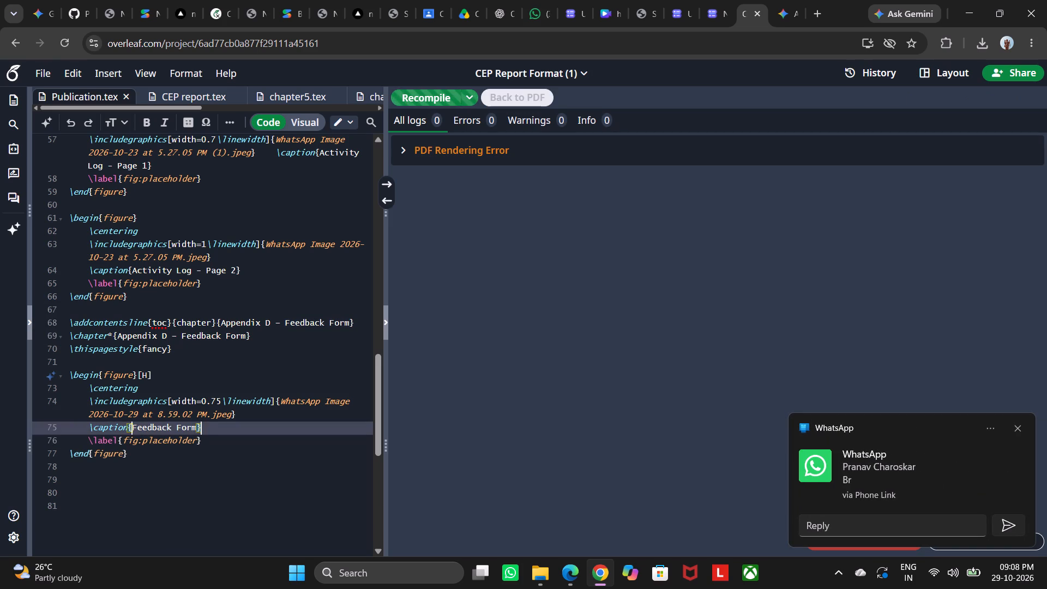
Extend the new figure's caption to read "Feedback Form - Page 1".
left_click(196, 428)
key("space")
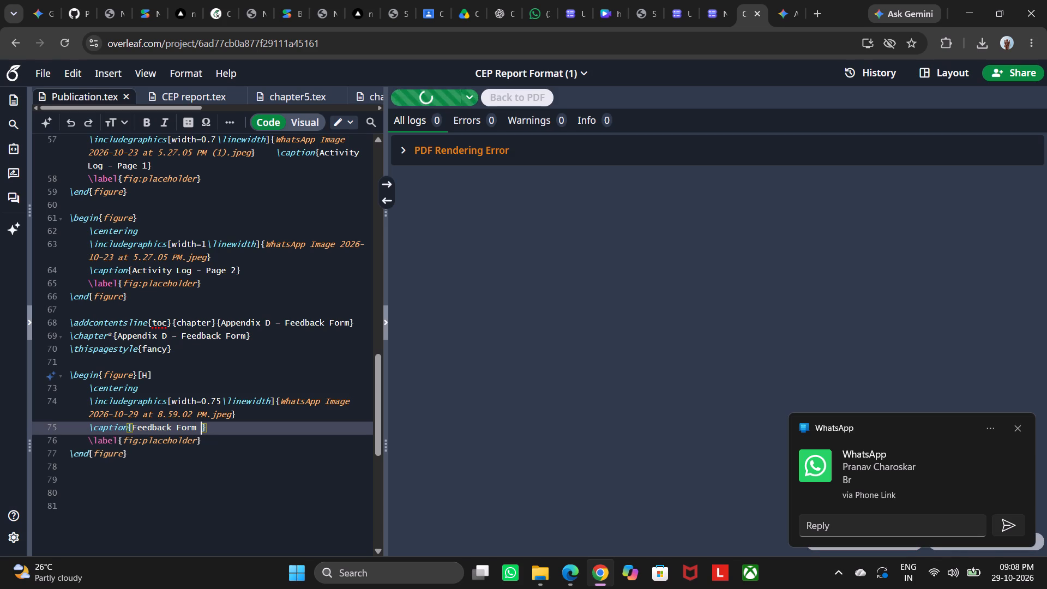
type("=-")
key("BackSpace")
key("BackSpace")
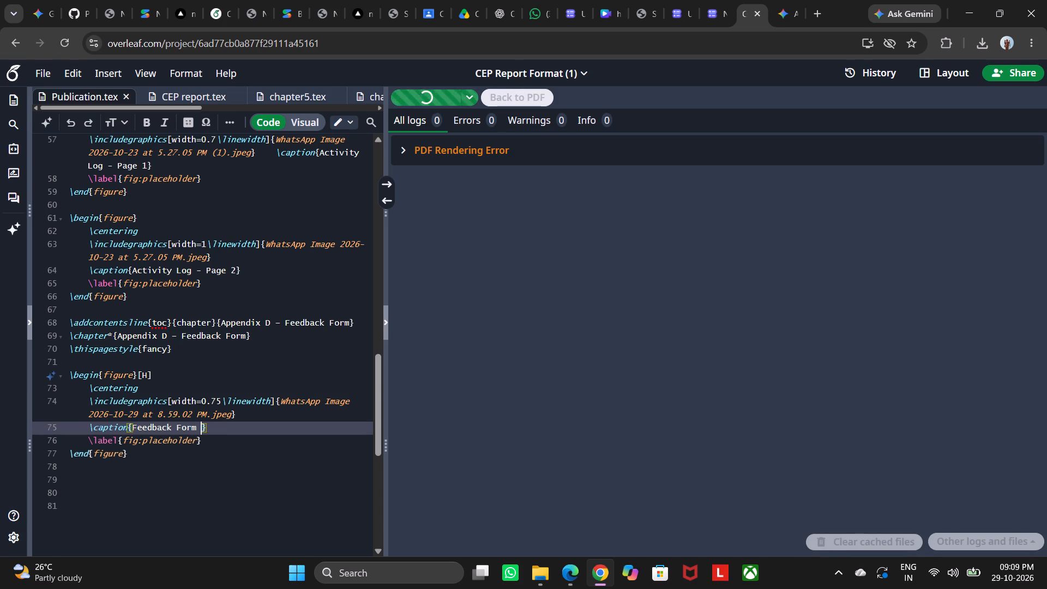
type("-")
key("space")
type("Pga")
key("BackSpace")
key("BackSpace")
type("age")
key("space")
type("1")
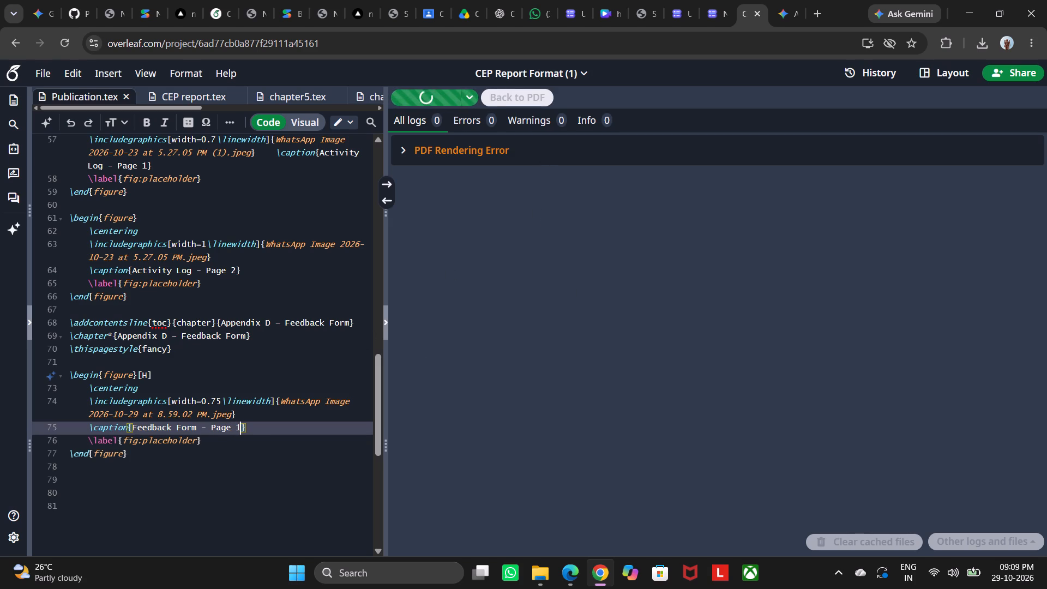
Add two blank lines below the Feedback Form figure block at the end of Publication.tex.
left_click(161, 456)
key("Return")
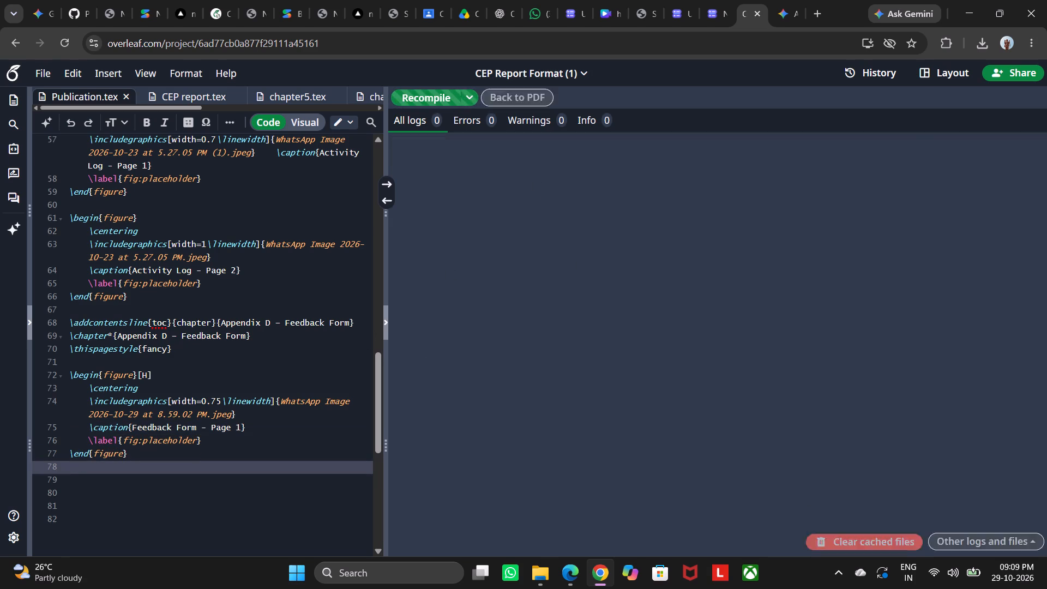
key("Return")
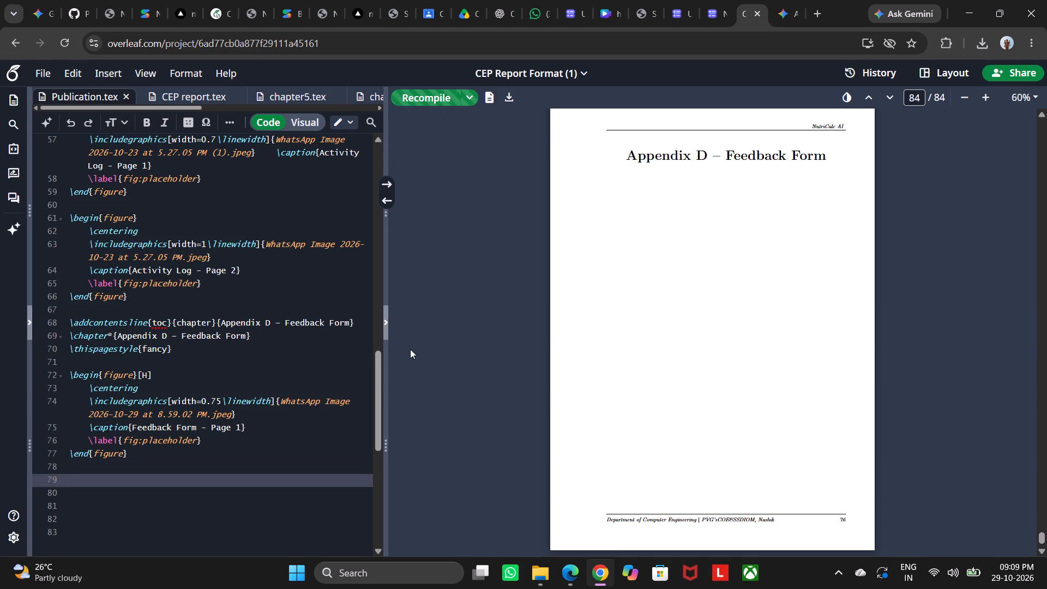
Recompile the report and check the Activity Log and Appendix D – Feedback Form pages in the PDF.
scroll(590, 307, "down", 8)
scroll(590, 307, "up", 1)
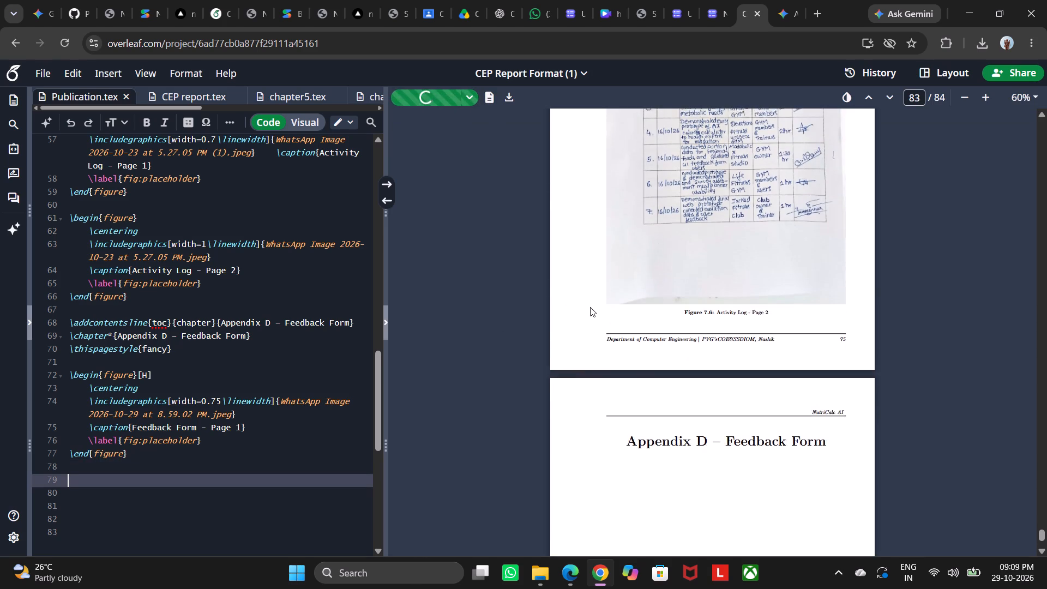
scroll(590, 307, "up", 1)
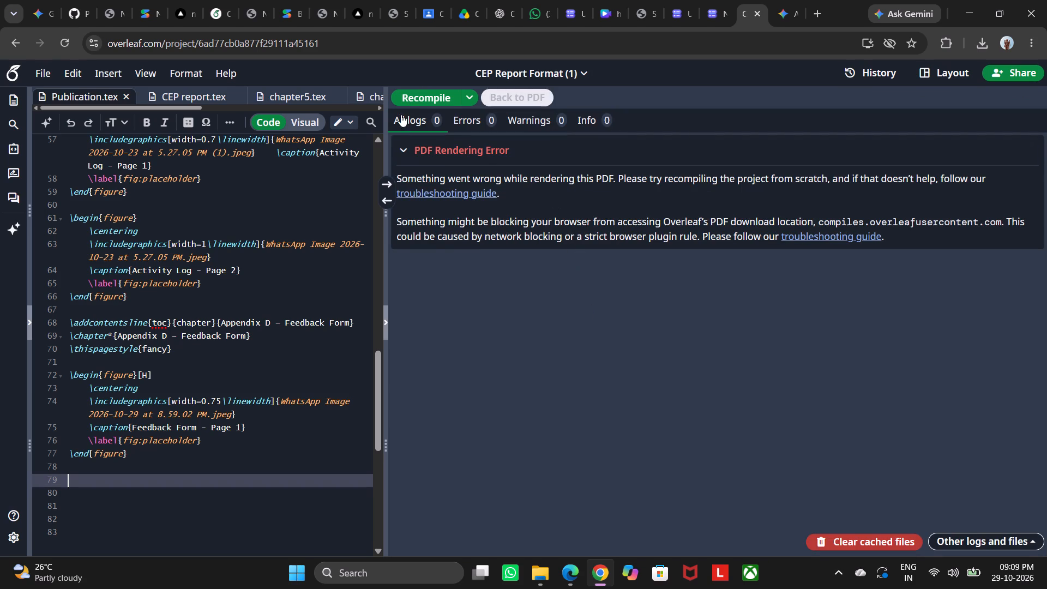
left_click(414, 99)
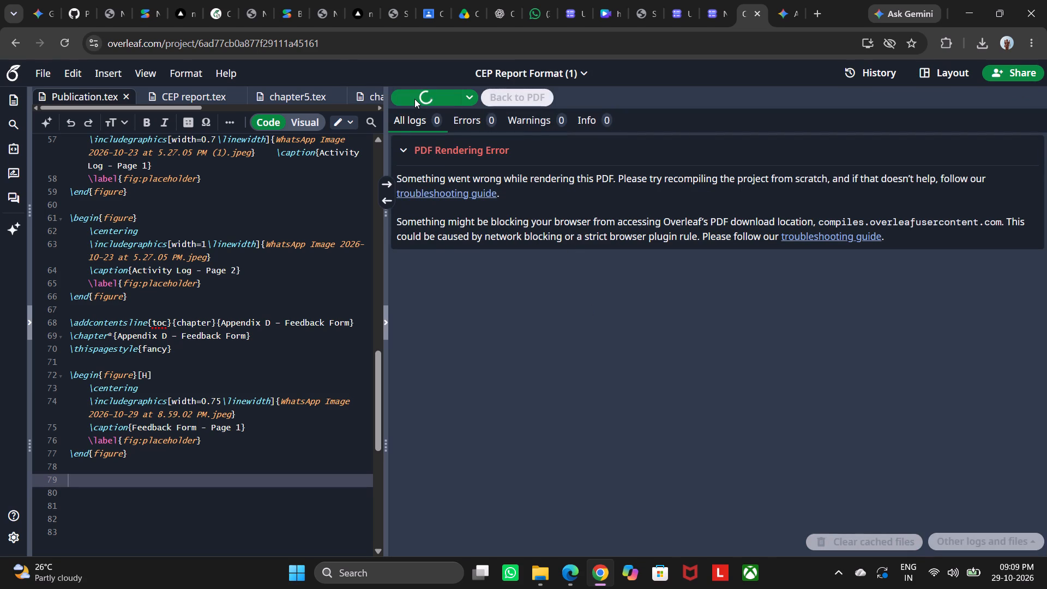
scroll(241, 230, "up", 1)
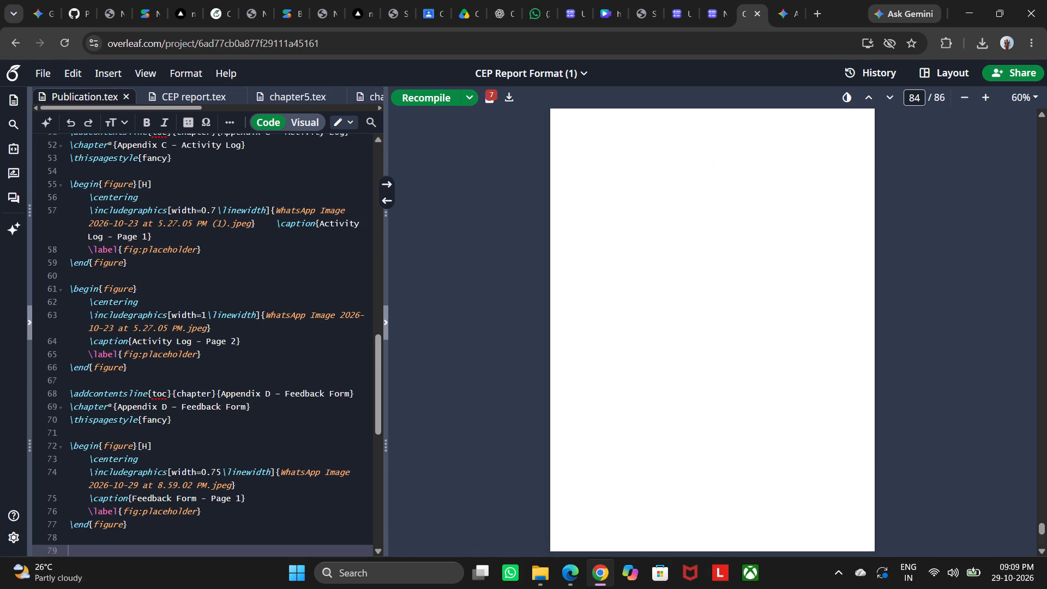
scroll(241, 230, "up", 1)
scroll(241, 230, "down", 2)
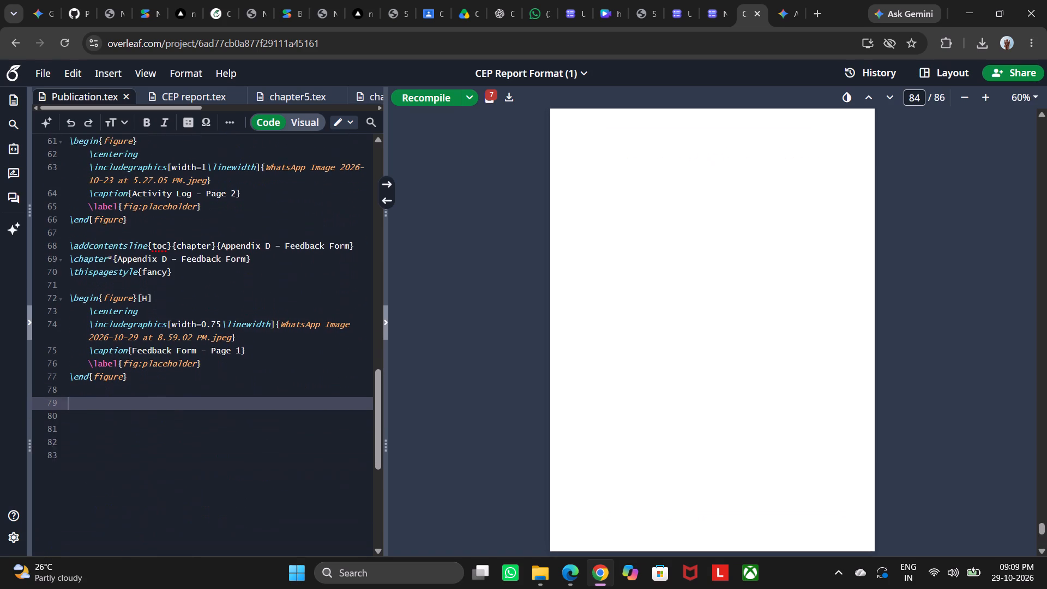
scroll(242, 274, "up", 5)
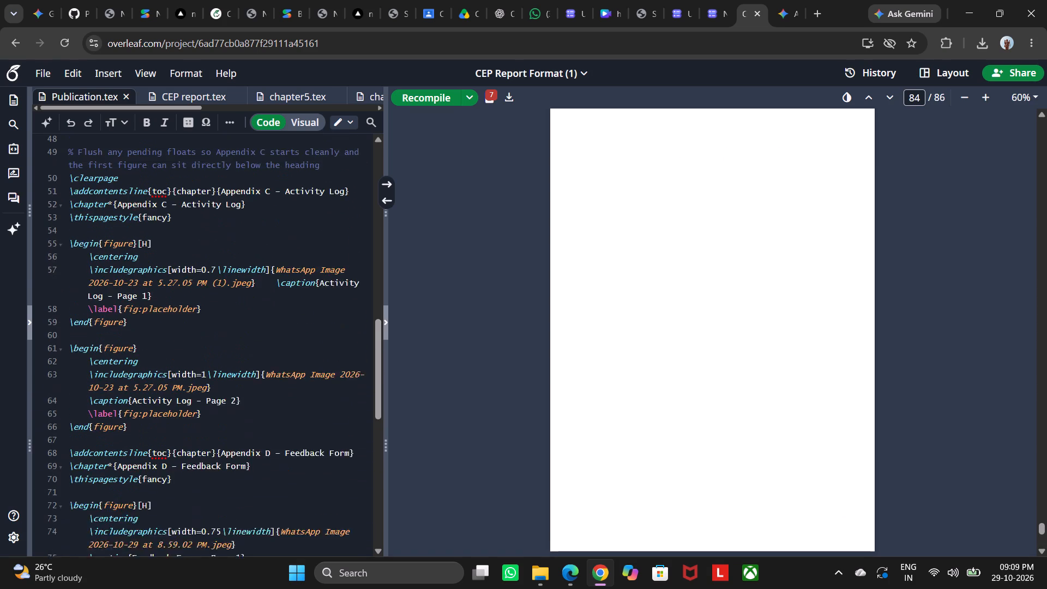
scroll(242, 274, "up", 1)
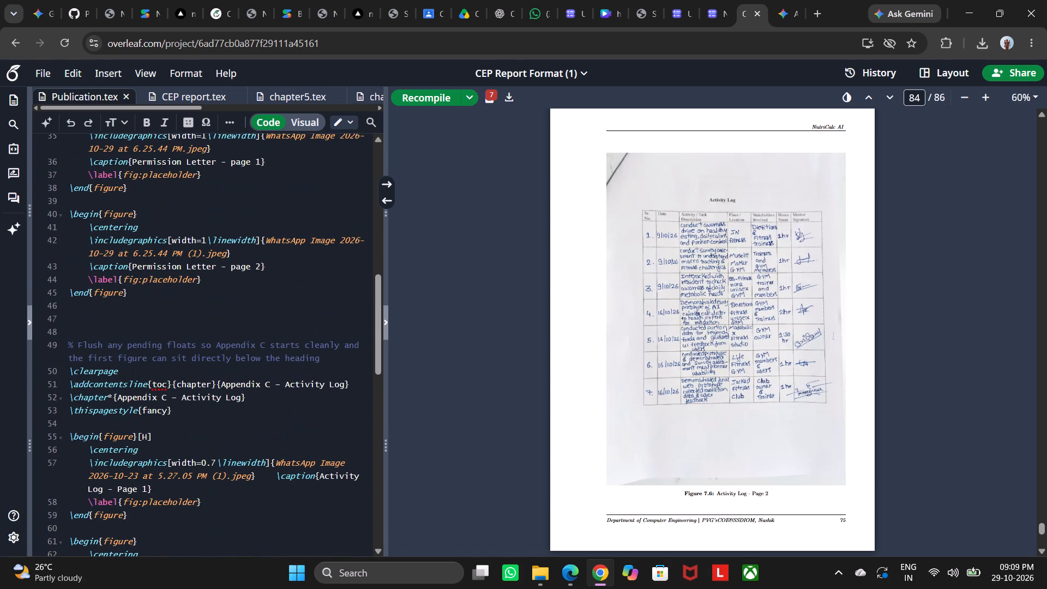
scroll(705, 340, "down", 11)
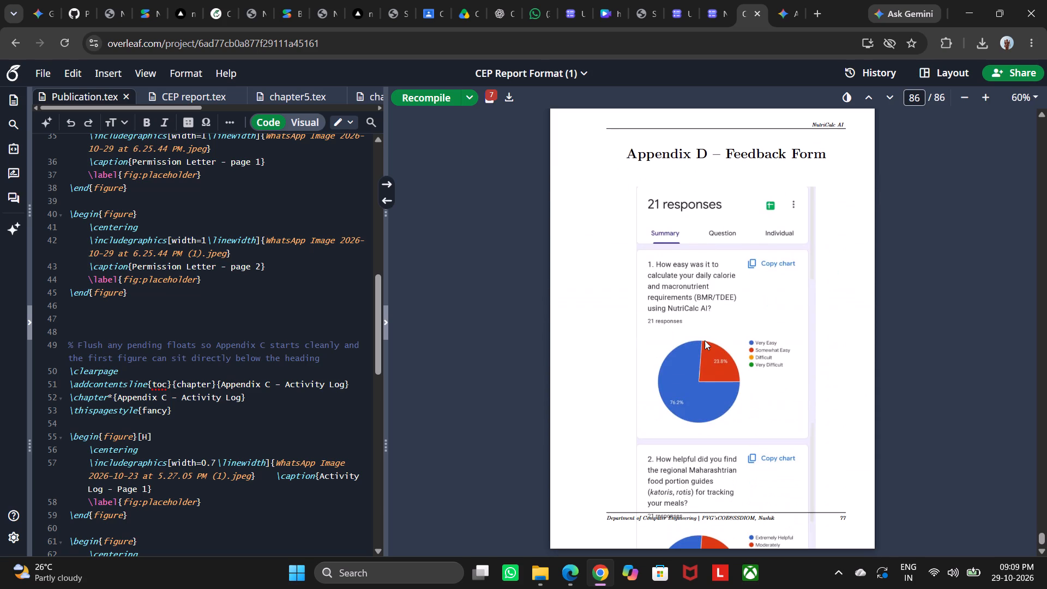
scroll(705, 340, "down", 3)
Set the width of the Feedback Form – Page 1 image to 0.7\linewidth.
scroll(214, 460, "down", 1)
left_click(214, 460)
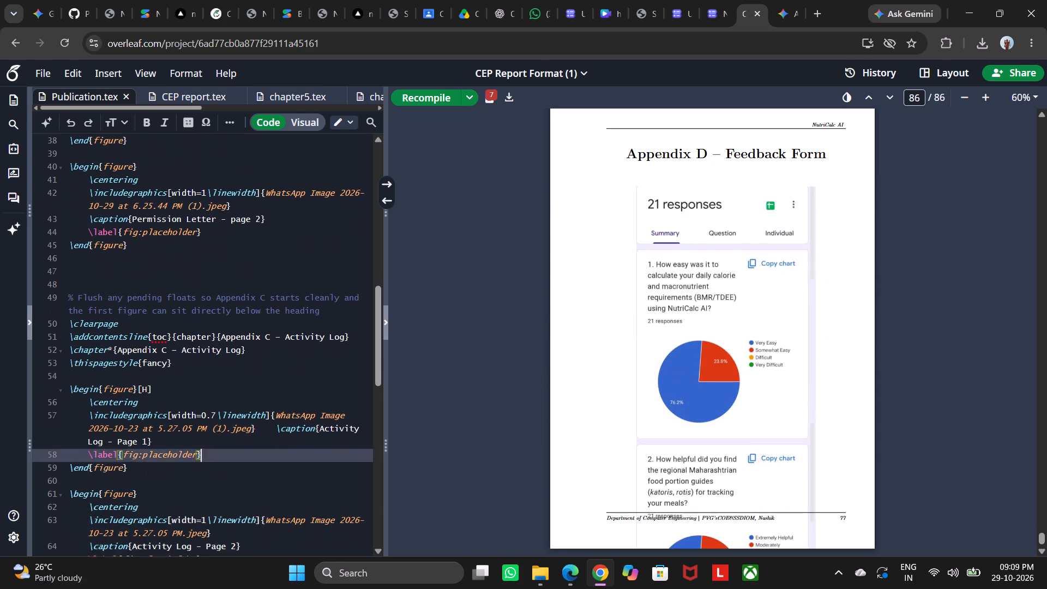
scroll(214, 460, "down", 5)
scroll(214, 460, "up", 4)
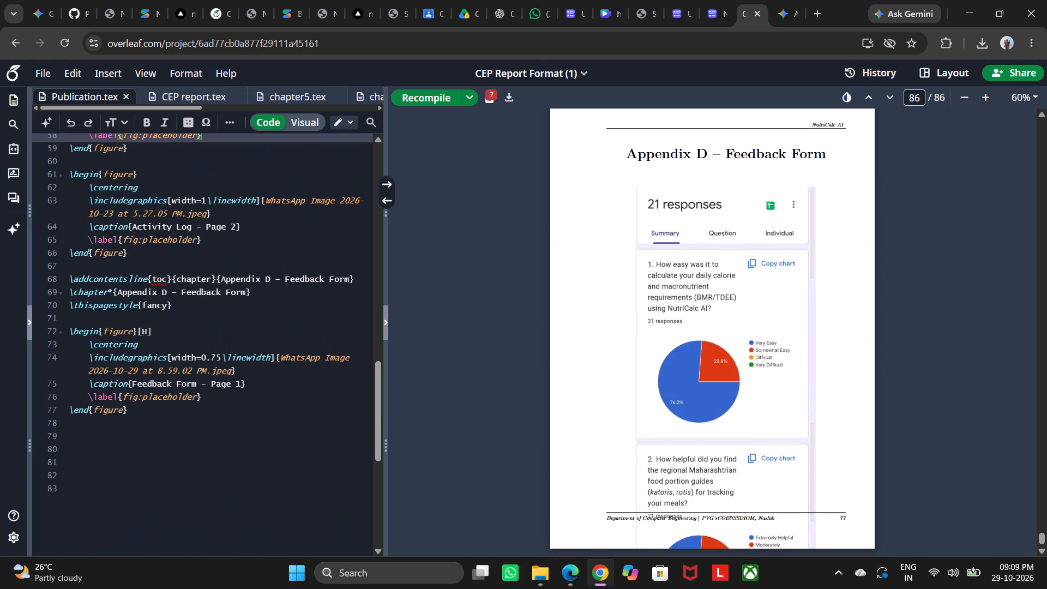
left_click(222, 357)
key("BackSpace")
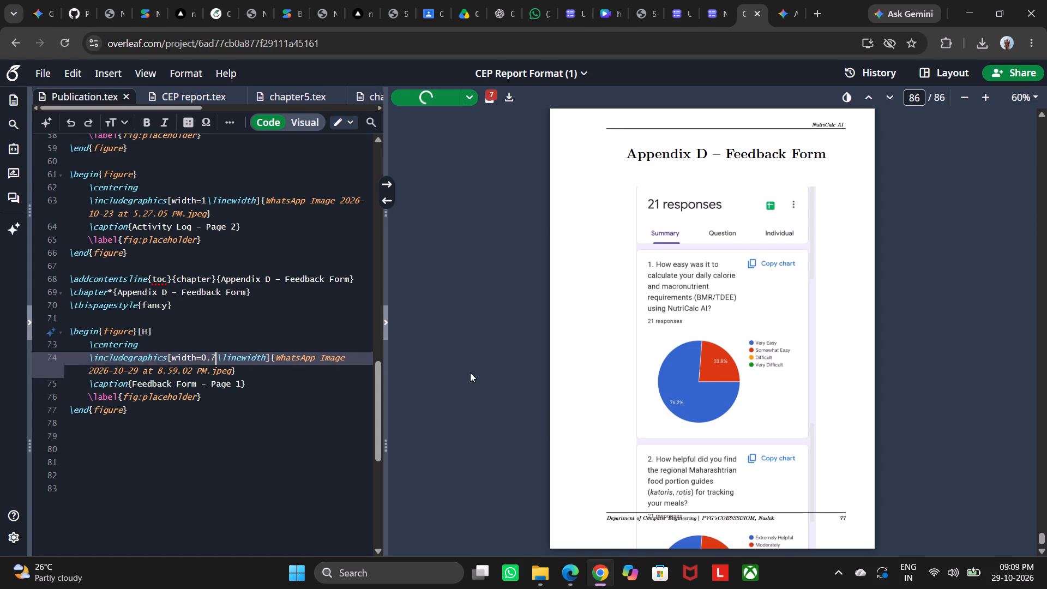
Recompile and examine the PDF pages from the Activity Log through Appendix D to judge the feedback image's fit.
scroll(637, 309, "up", 5)
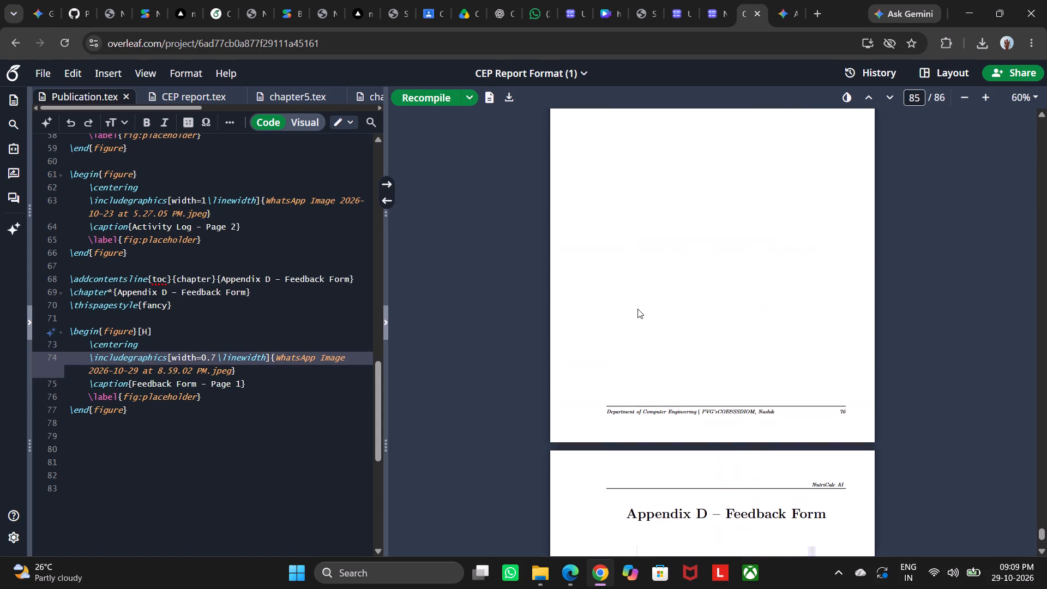
scroll(637, 309, "up", 6)
scroll(637, 309, "down", 1)
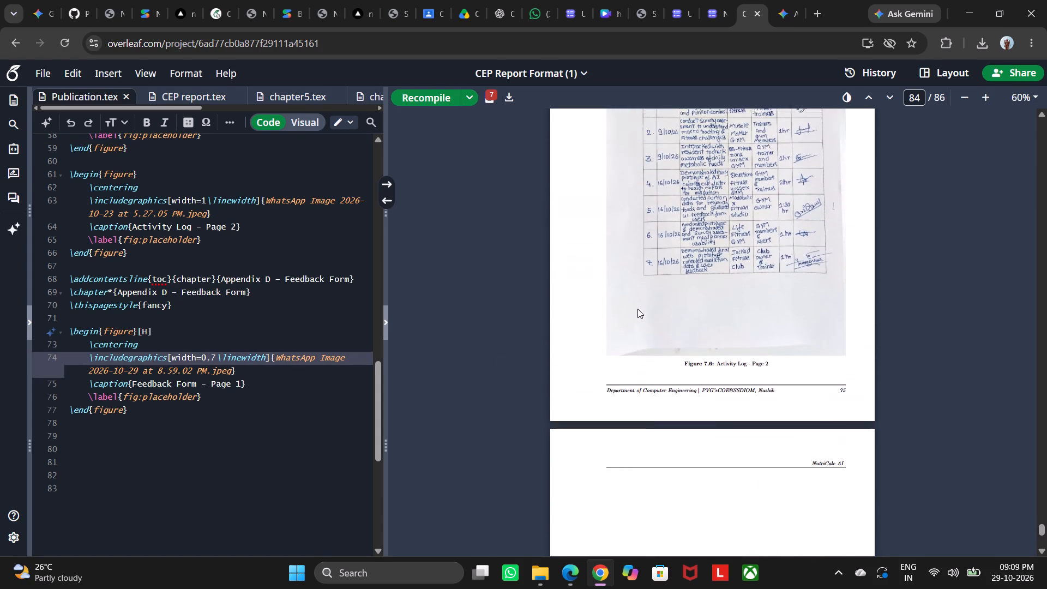
scroll(637, 309, "down", 2)
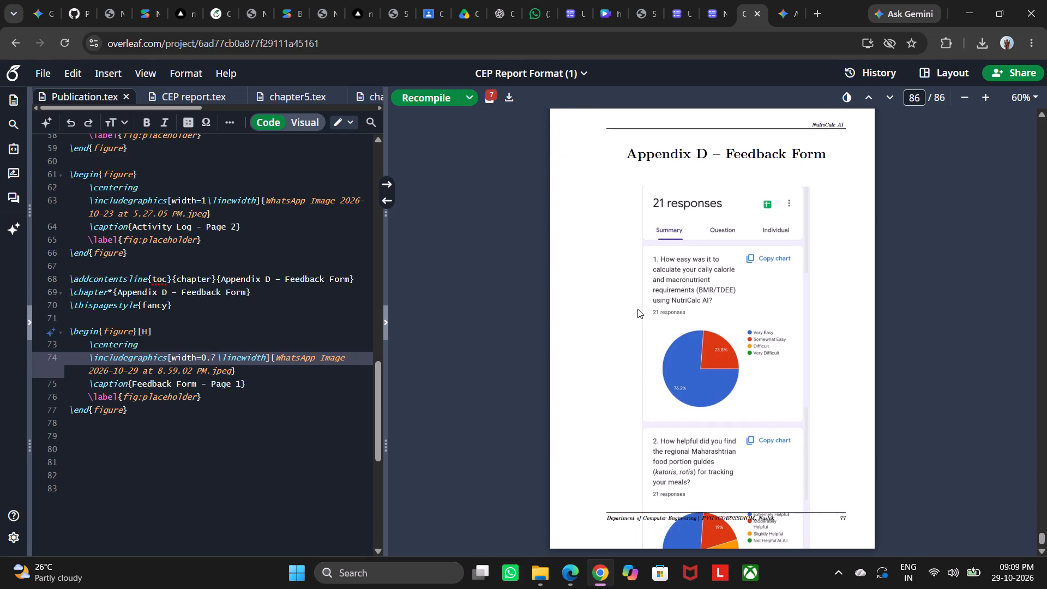
scroll(637, 309, "up", 6)
scroll(637, 309, "right", 1)
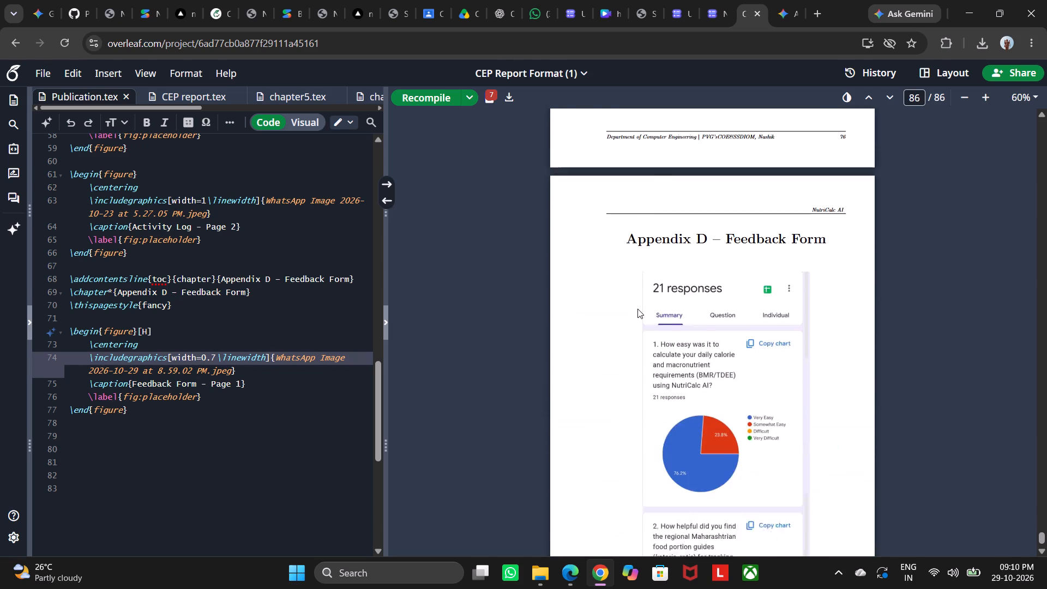
scroll(637, 309, "down", 3)
left_click(445, 98)
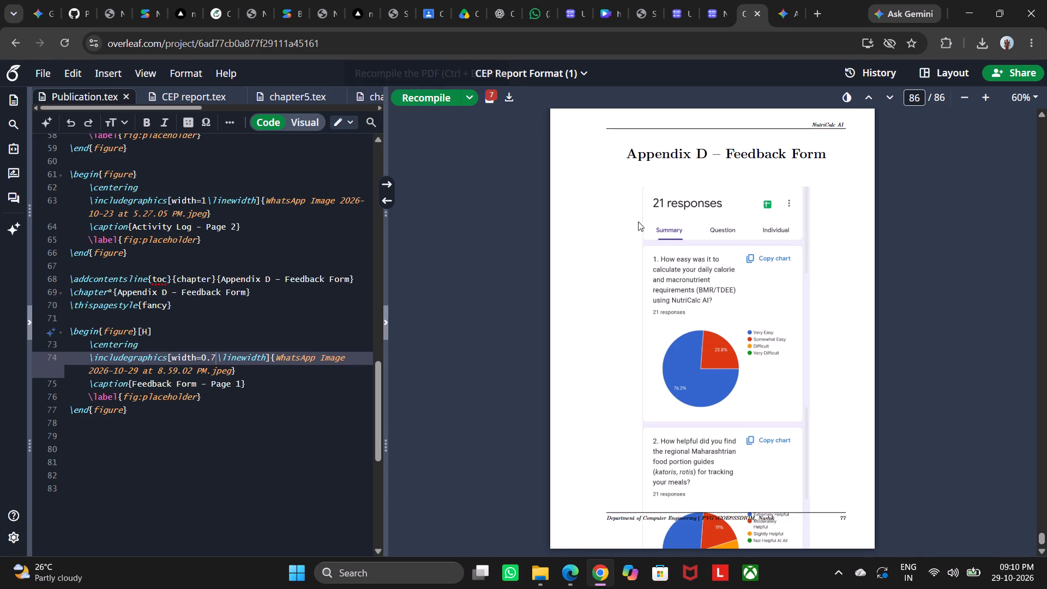
scroll(662, 249, "right", 2)
scroll(662, 249, "up", 10)
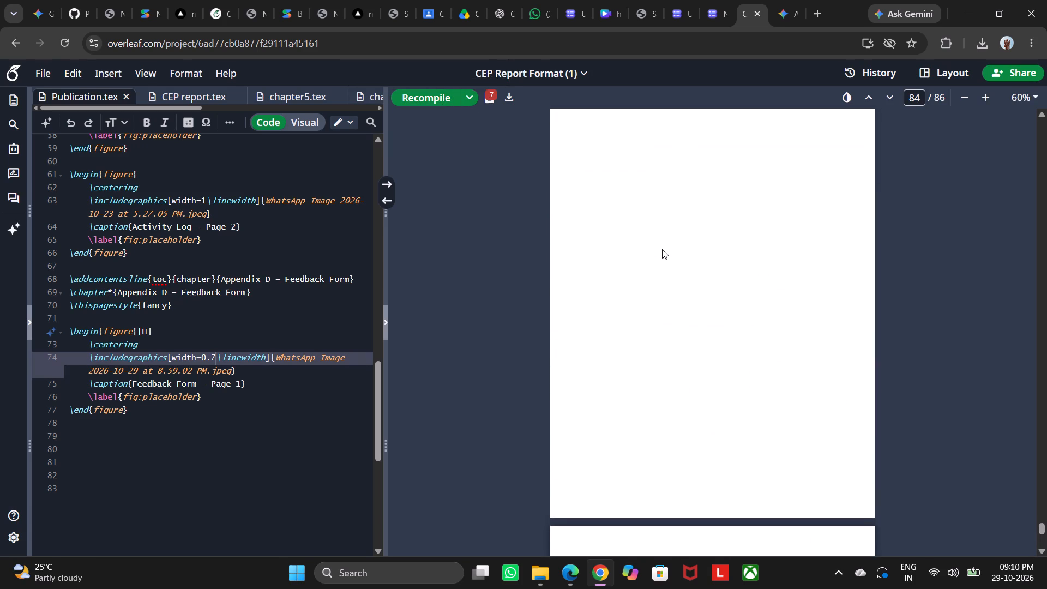
scroll(662, 249, "up", 1)
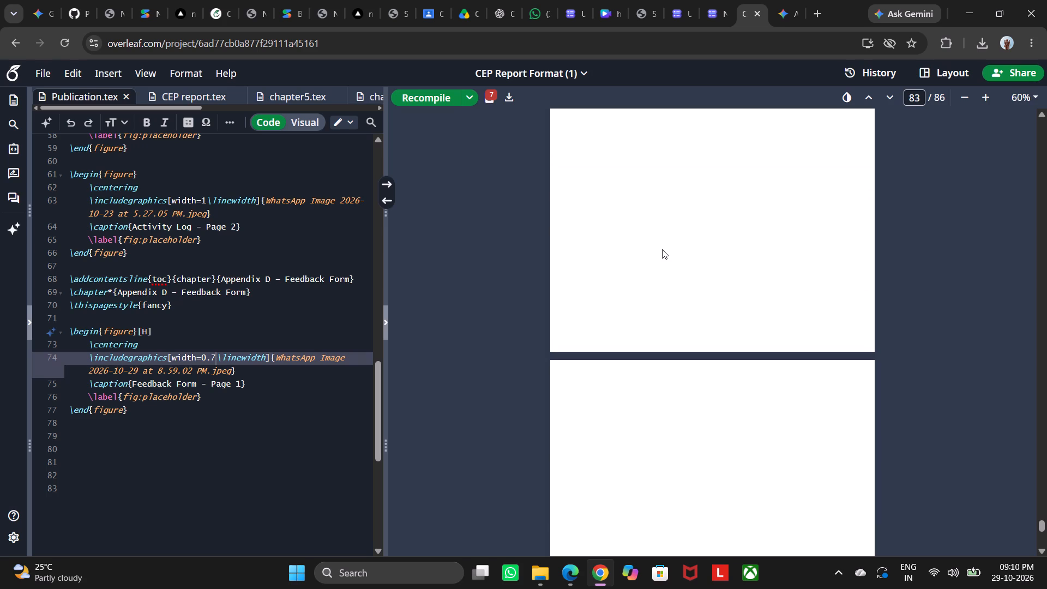
scroll(772, 291, "up", 6)
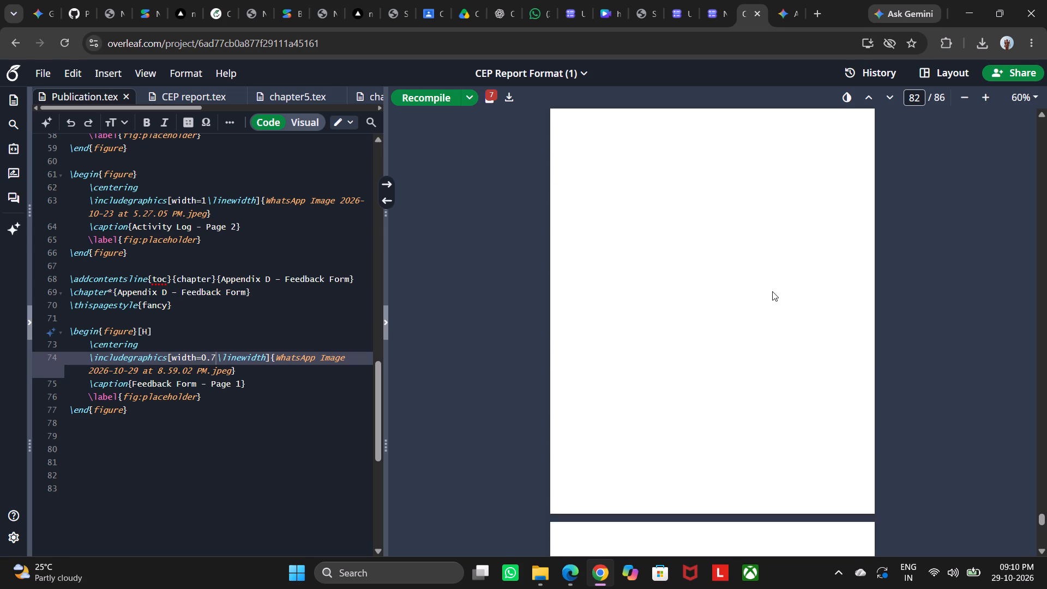
scroll(772, 291, "down", 12)
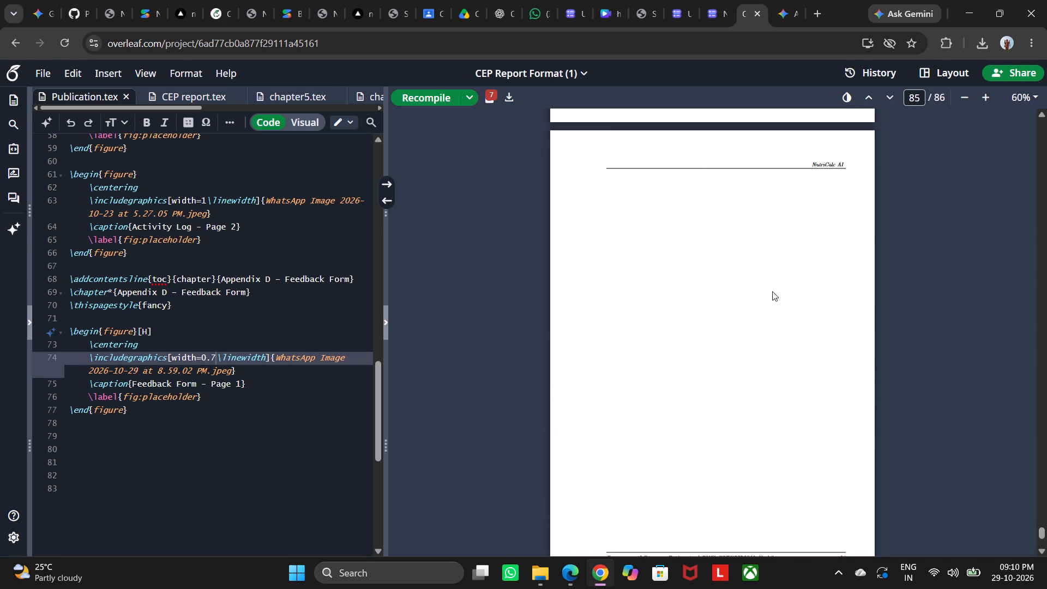
scroll(772, 291, "down", 5)
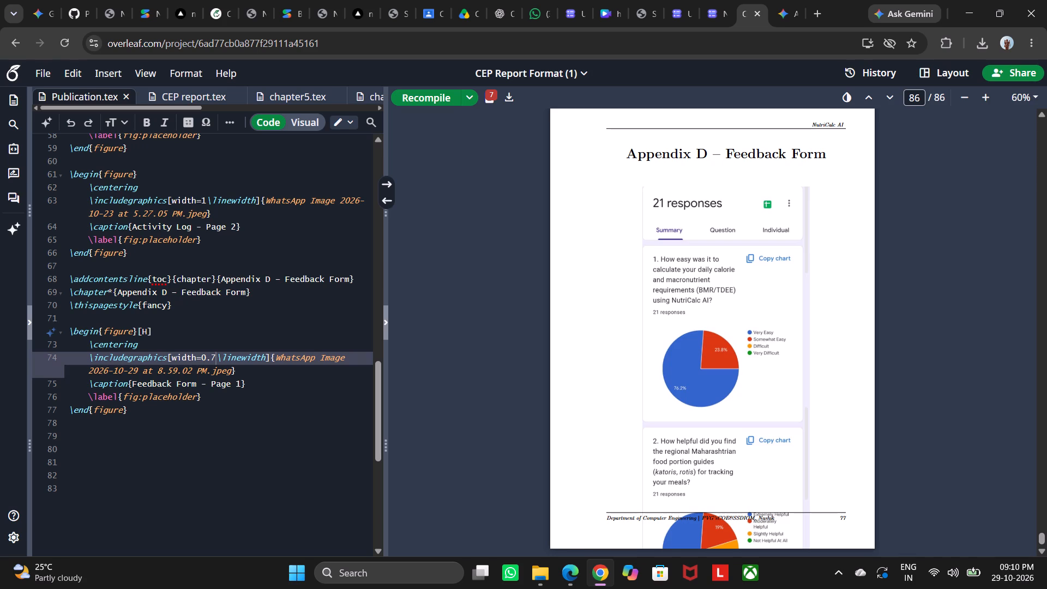
Remove the [H] placement option from the Feedback Form figure.
left_click_drag(151, 333, 139, 333)
key("BackSpace")
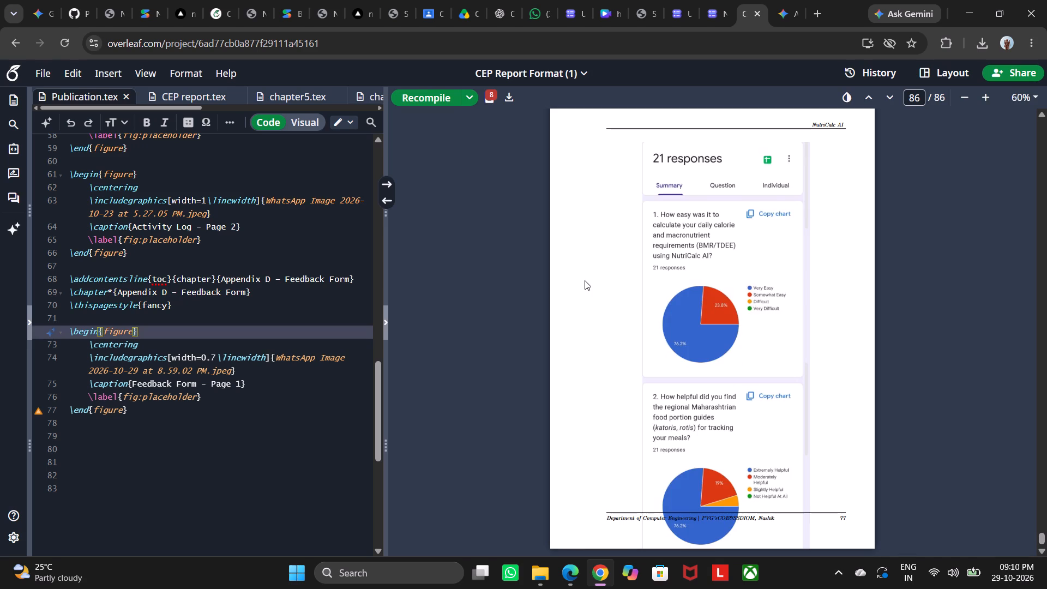
Review the pages from Appendix B to Appendix D, jumping from the permission letter and feedback images to their source code.
scroll(585, 280, "up", 14)
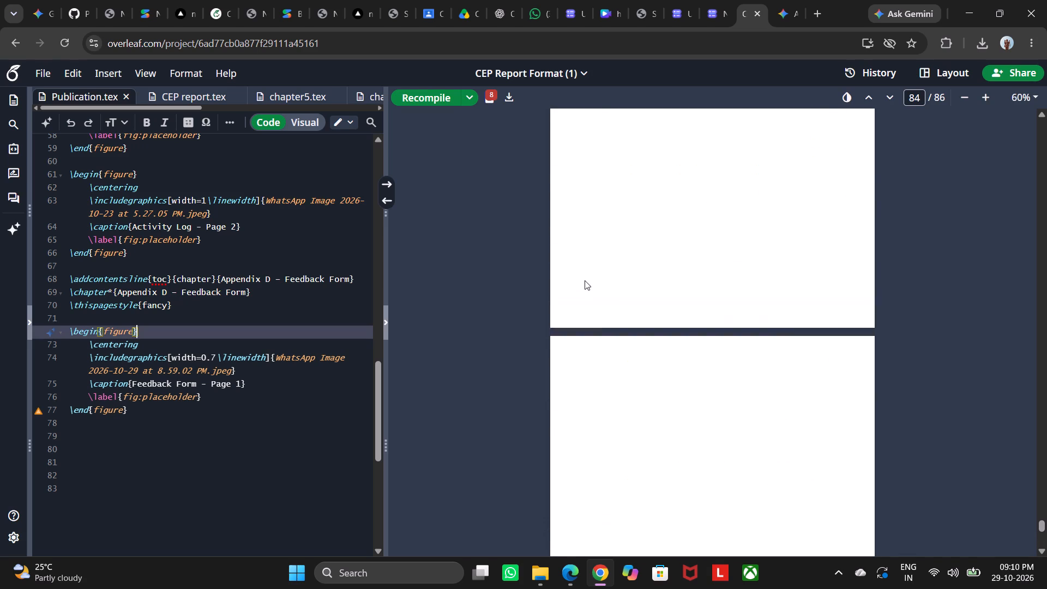
scroll(585, 280, "up", 6)
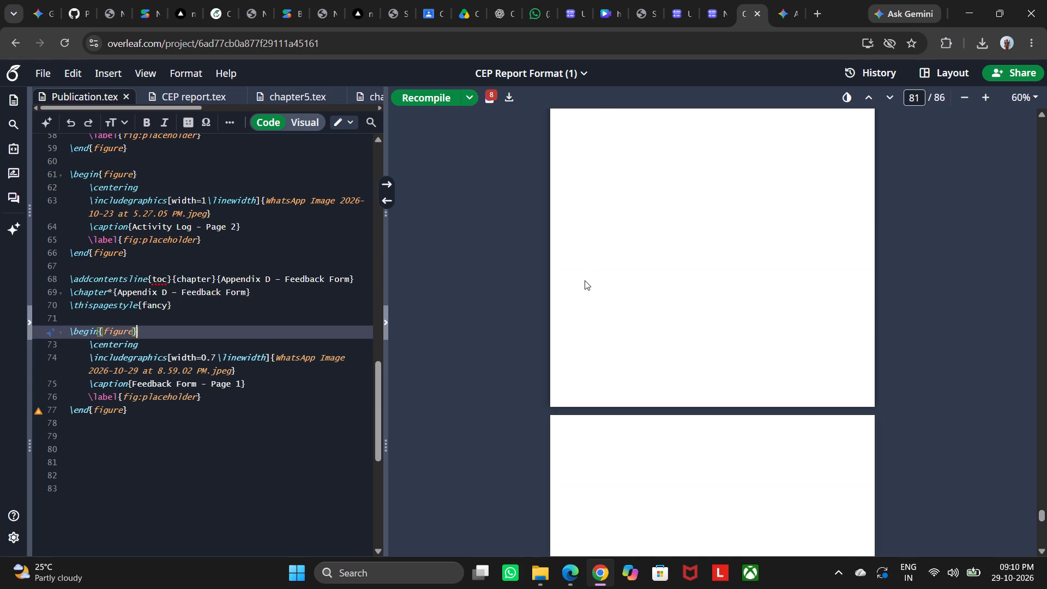
scroll(659, 238, "up", 8)
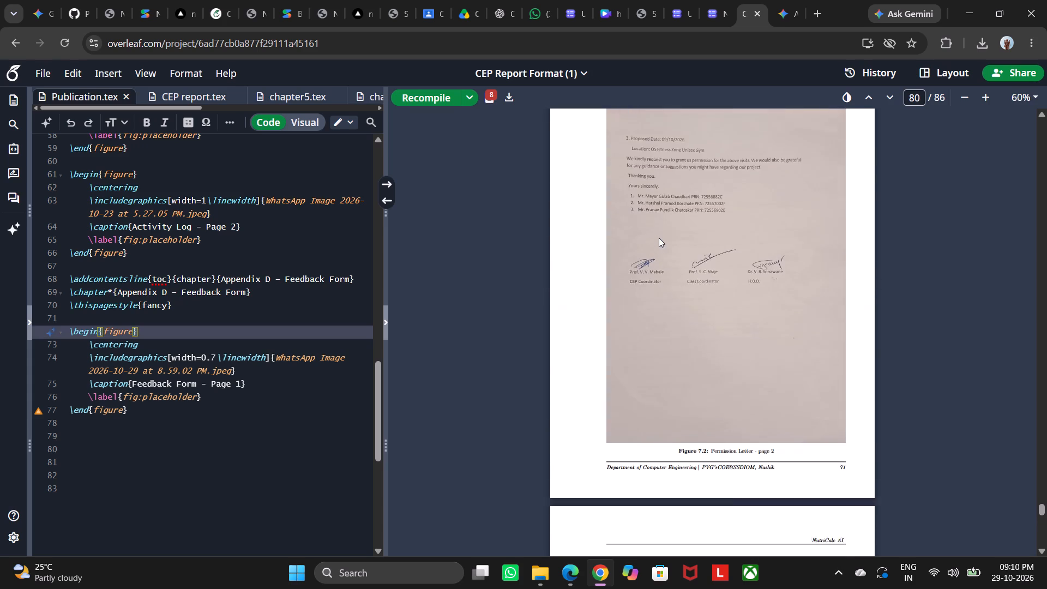
scroll(659, 238, "up", 4)
double_click(687, 375)
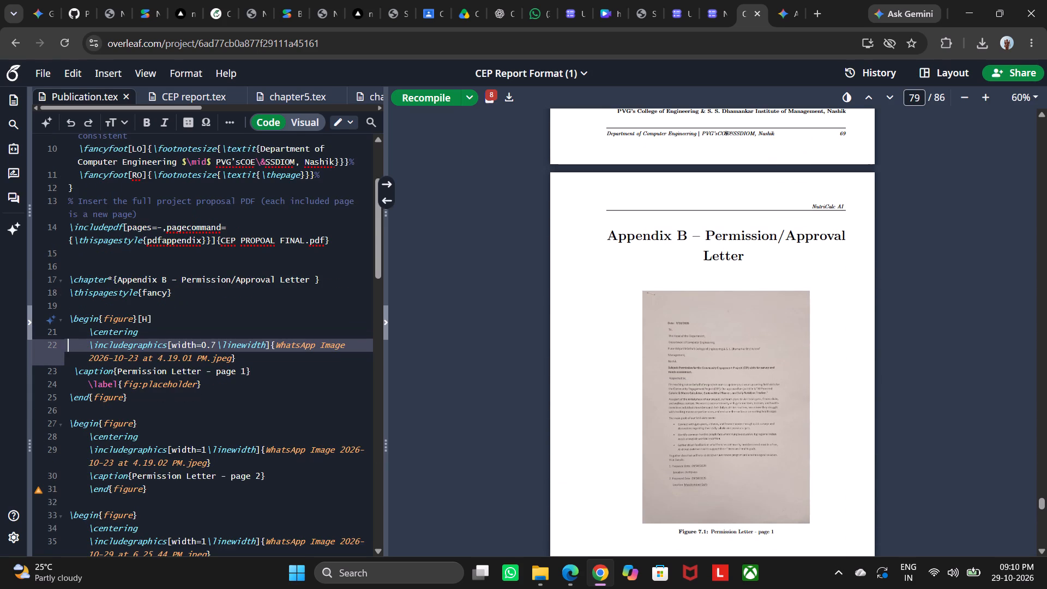
scroll(713, 405, "down", 15)
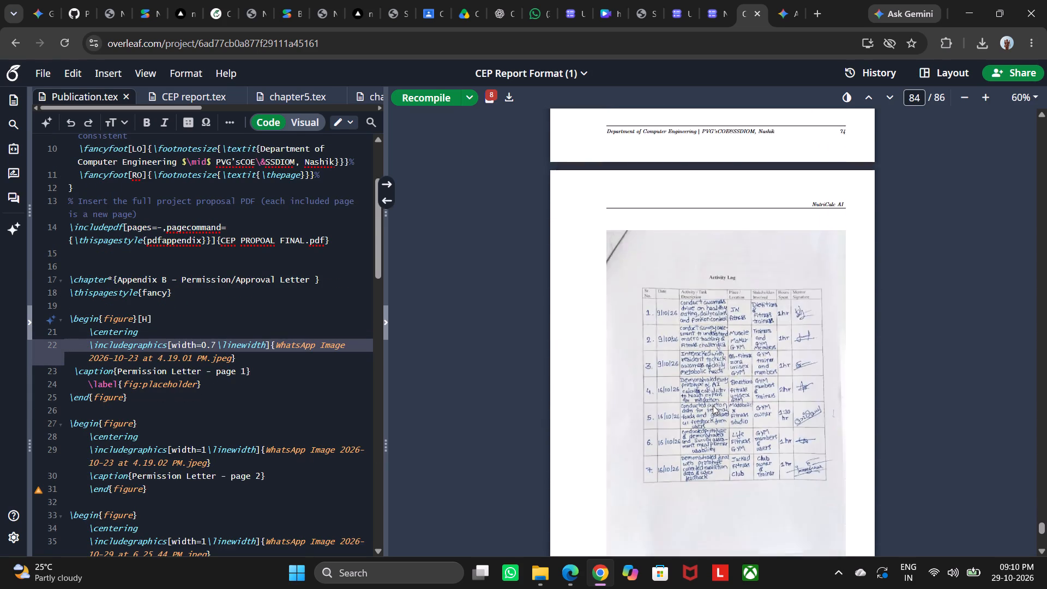
scroll(713, 405, "down", 3)
double_click(713, 405)
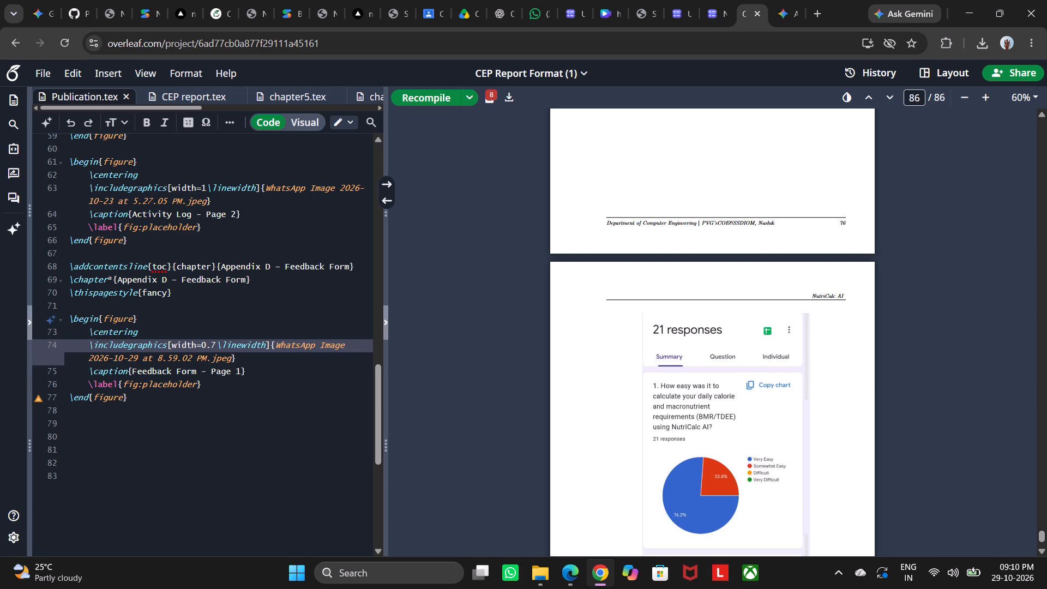
Copy the caption text "Feedback Form – Page 1" and delete the existing figure block under Appendix D.
left_click_drag(135, 395, 65, 316)
left_click(65, 316)
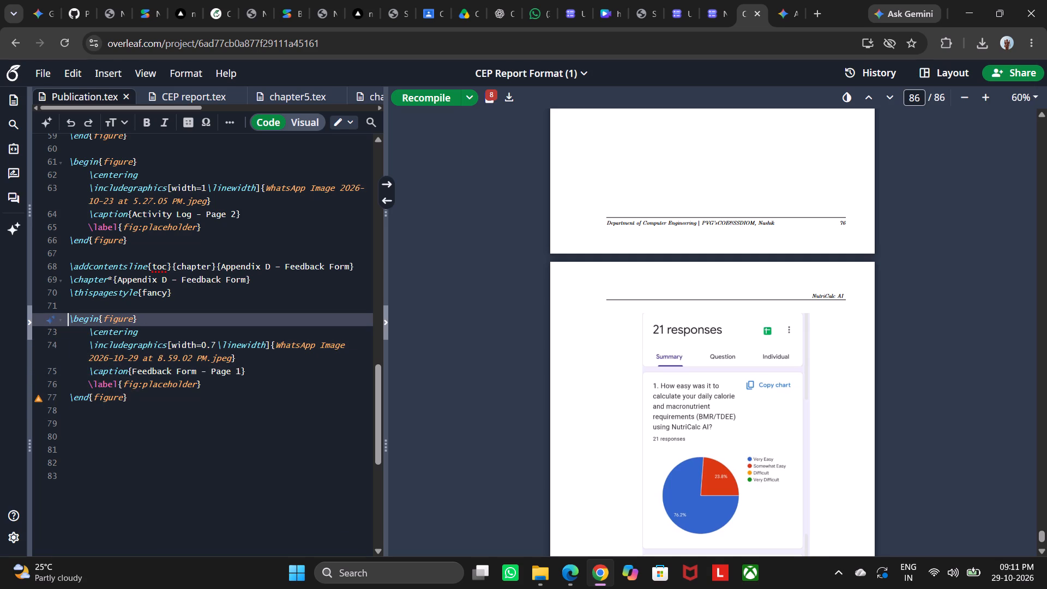
left_click_drag(133, 370, 242, 372)
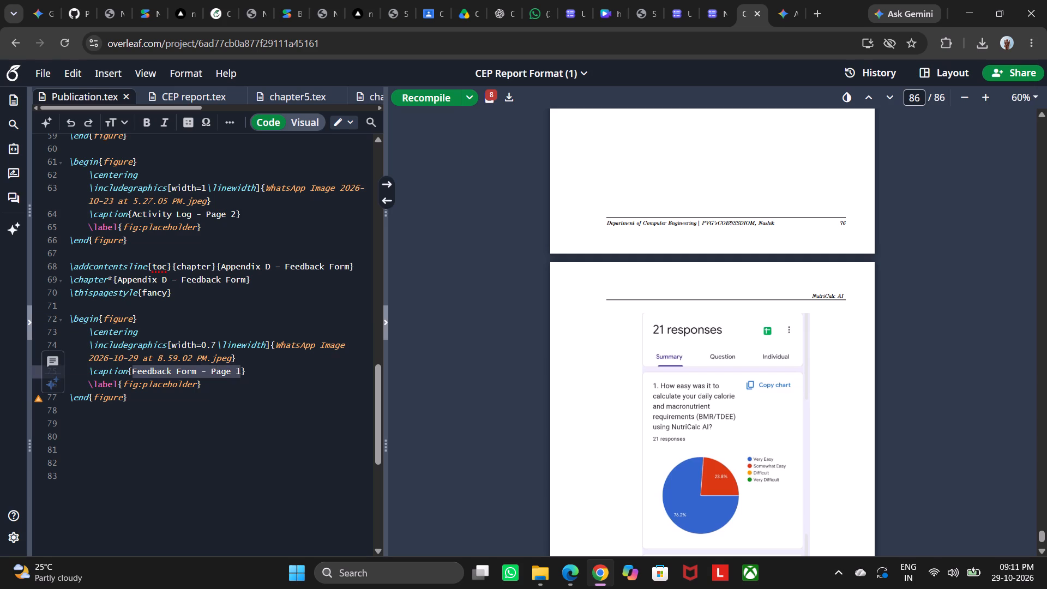
key("ctrl+c")
left_click_drag(138, 402, 68, 321)
key("BackSpace")
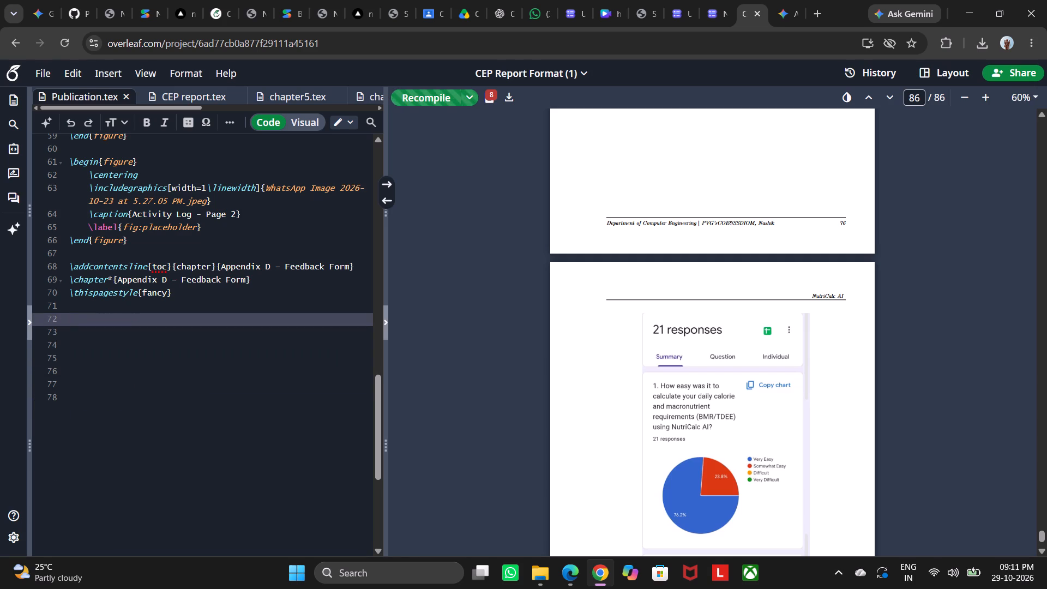
Start a figure upload from the computer and supply "WhatsApp Image 2026-10-29 at 8.59.02 PM.jpeg" from the downloaded WhatsApp archive.
left_click(226, 119)
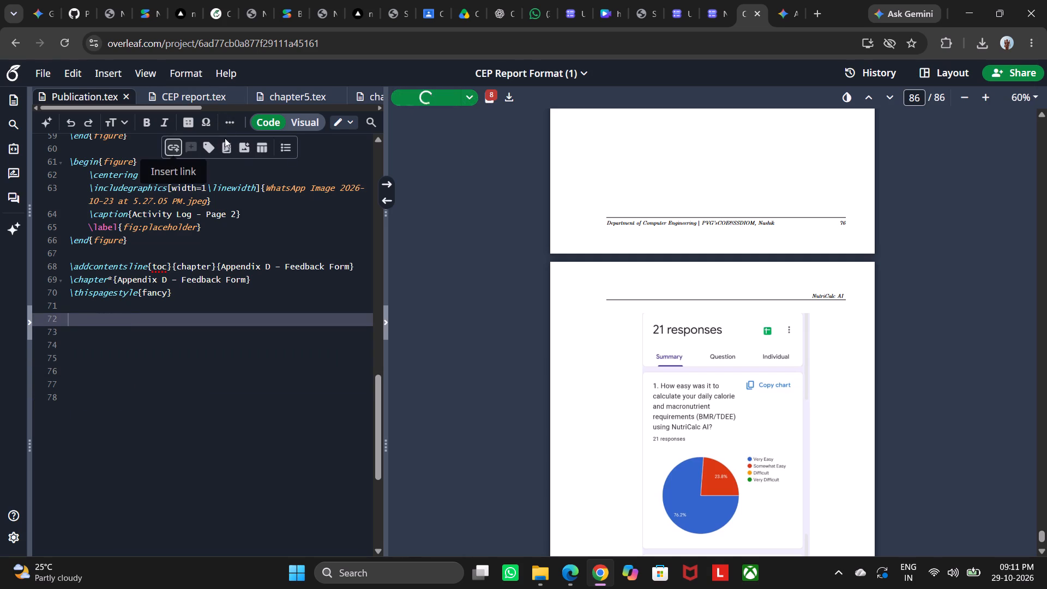
left_click(244, 149)
left_click(257, 172)
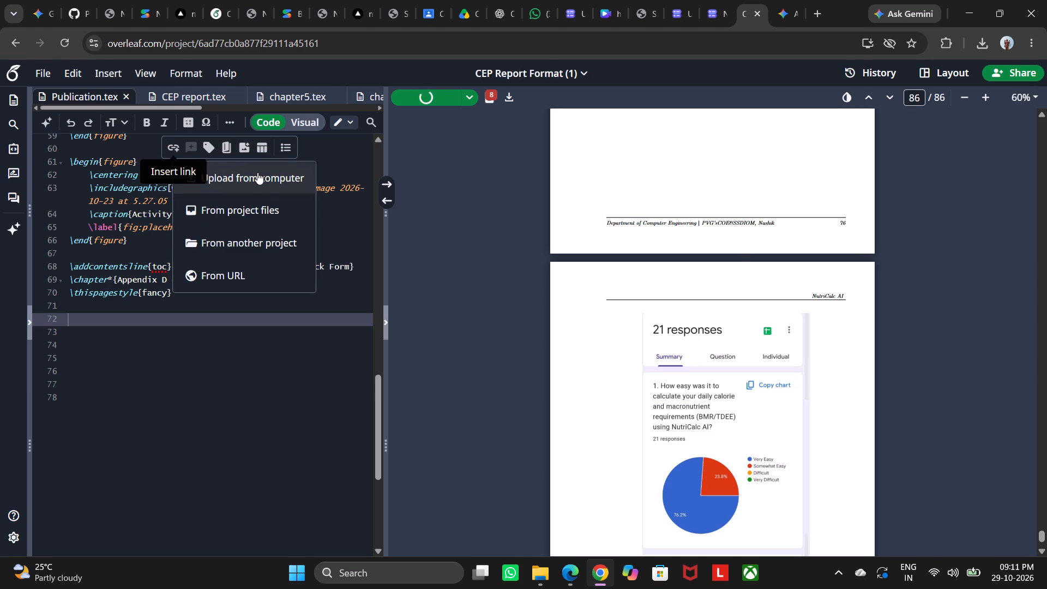
left_click(535, 574)
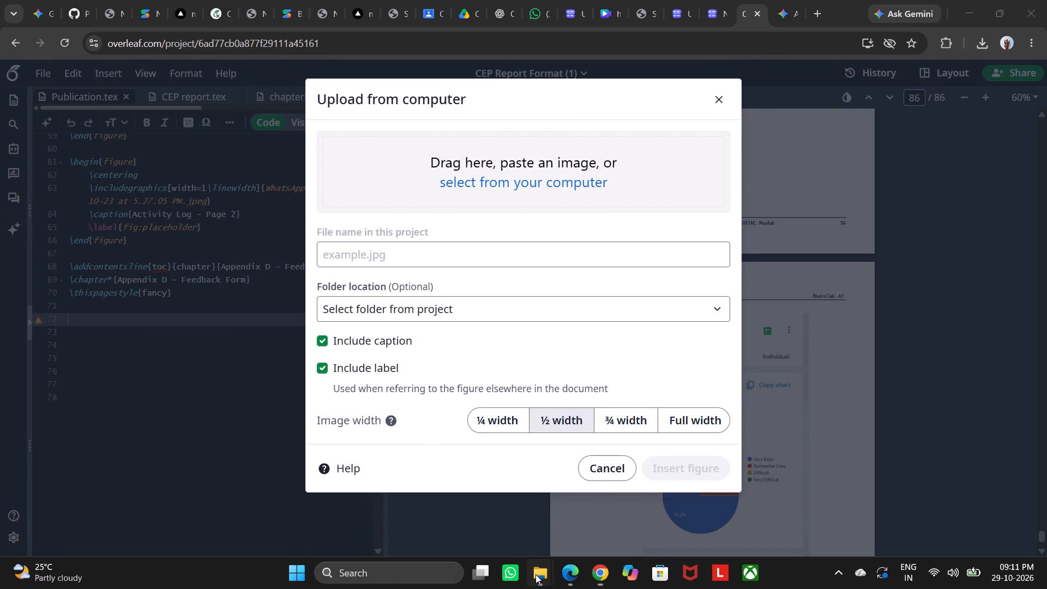
left_click(537, 474)
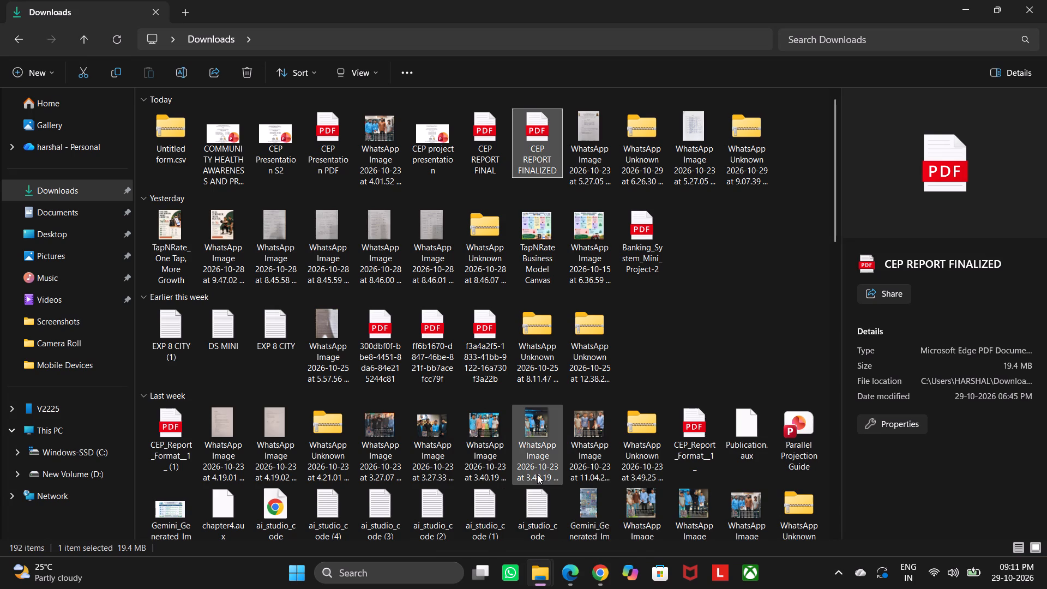
left_click(587, 515)
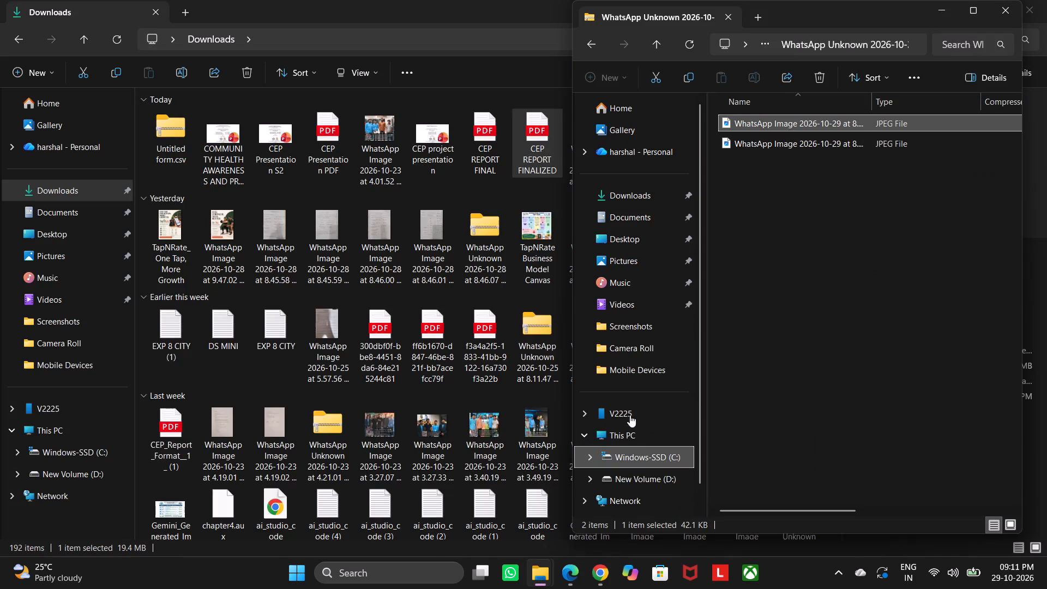
left_click(597, 578)
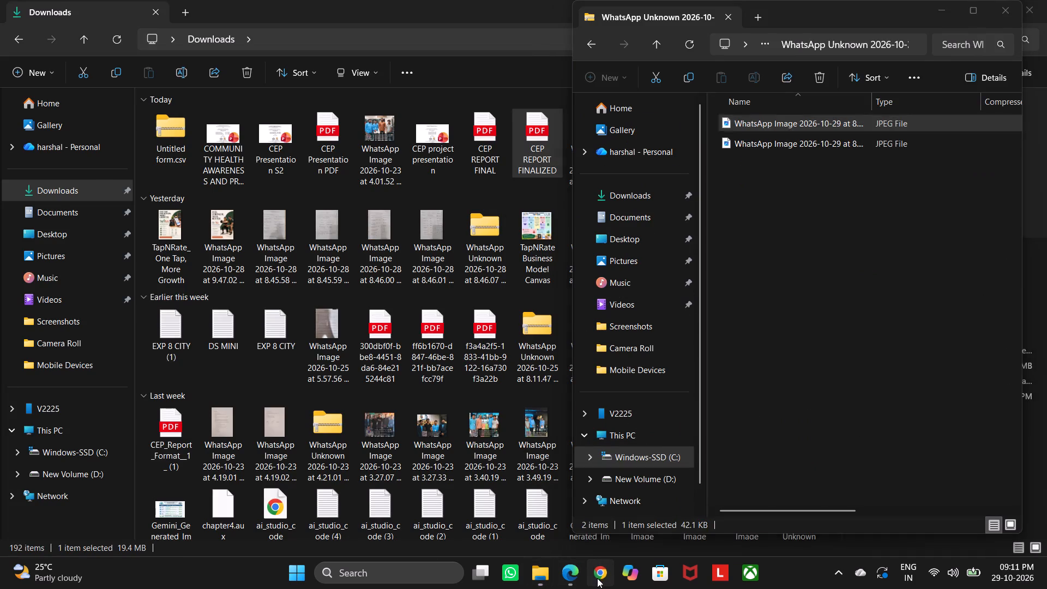
left_click(977, 43)
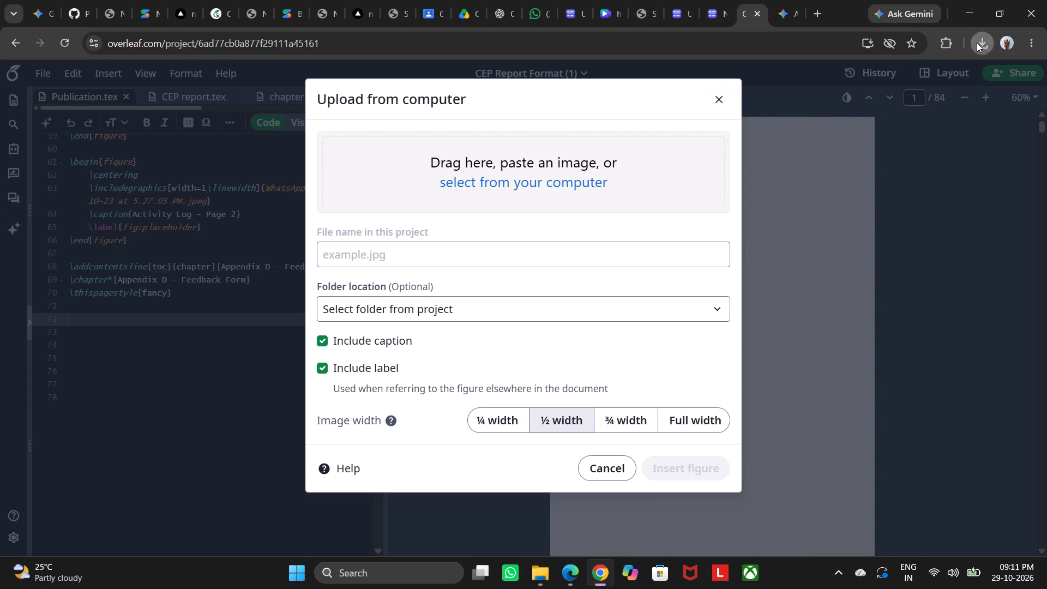
left_click(937, 106)
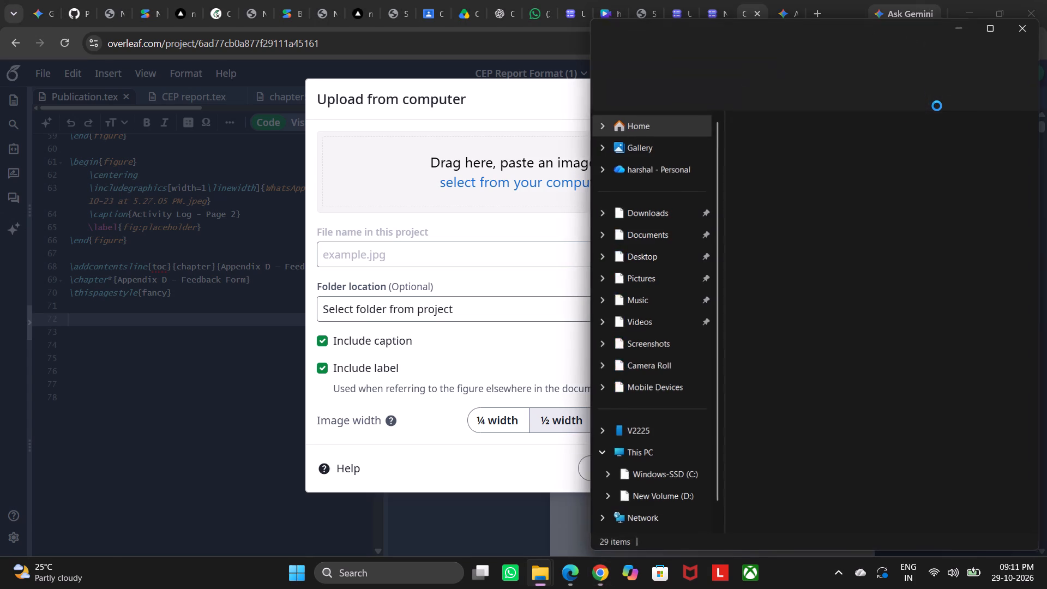
double_click(770, 159)
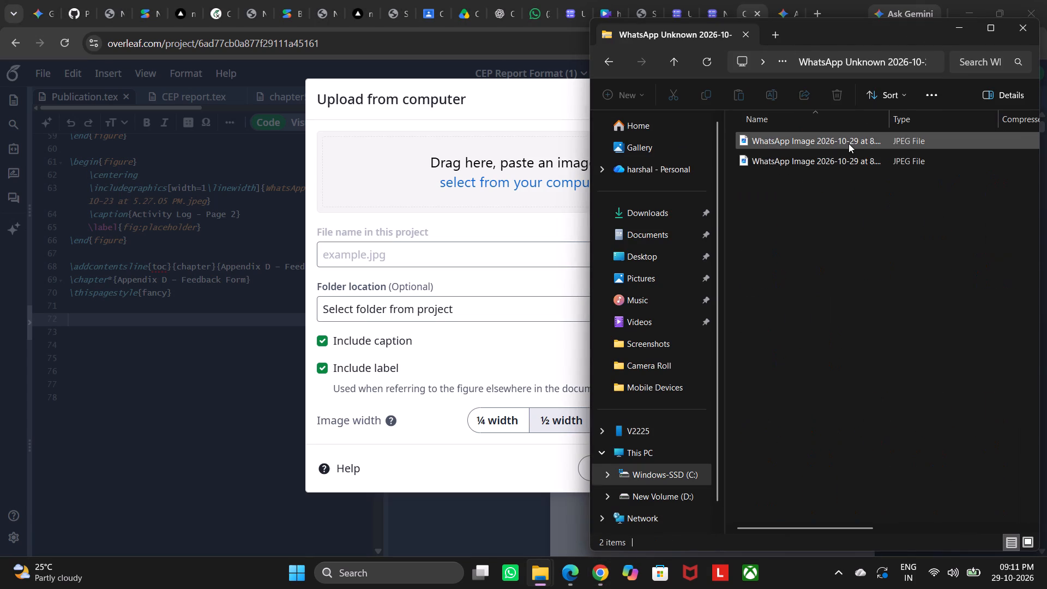
double_click(852, 143)
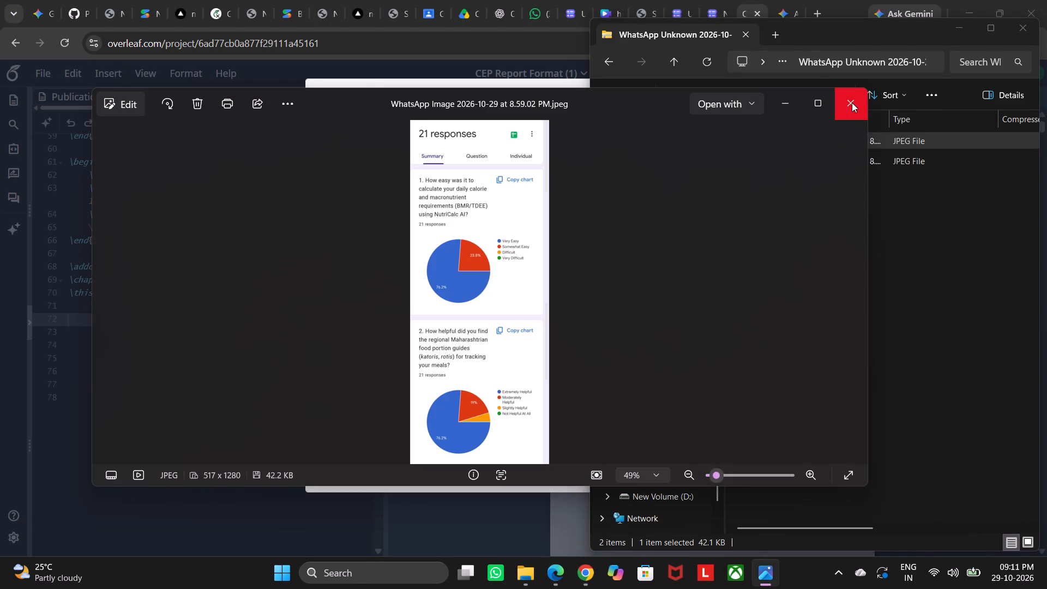
left_click(852, 103)
left_click_drag(851, 138, 532, 181)
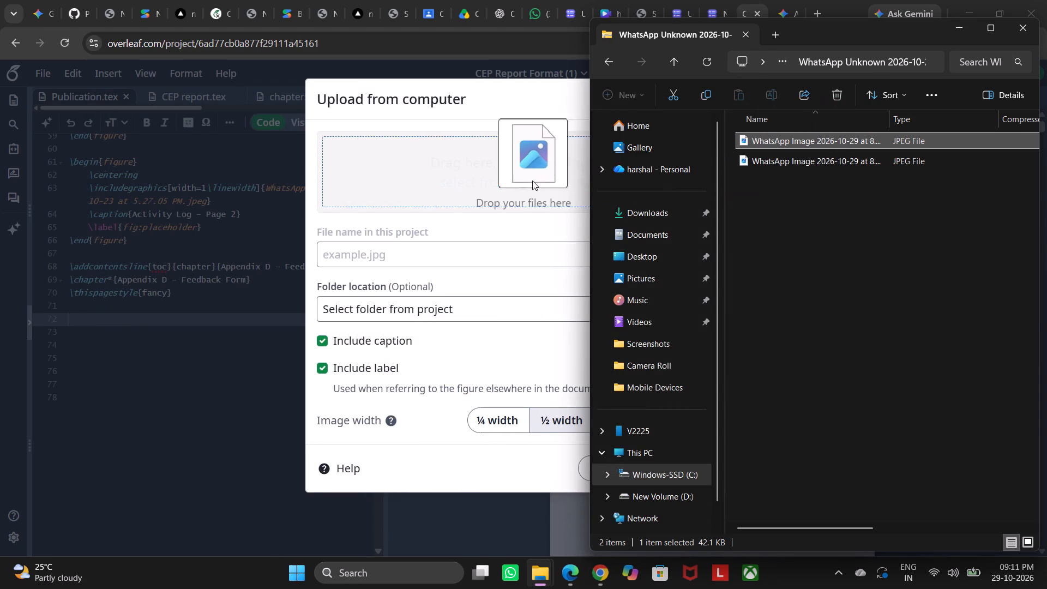
left_click_drag(532, 181, 532, 179)
Rename the upload "WhatsApp Iage 2026-10-29 at 8.59.02 PM.jpeg" and insert the figure at half width with caption and label.
left_click(389, 253)
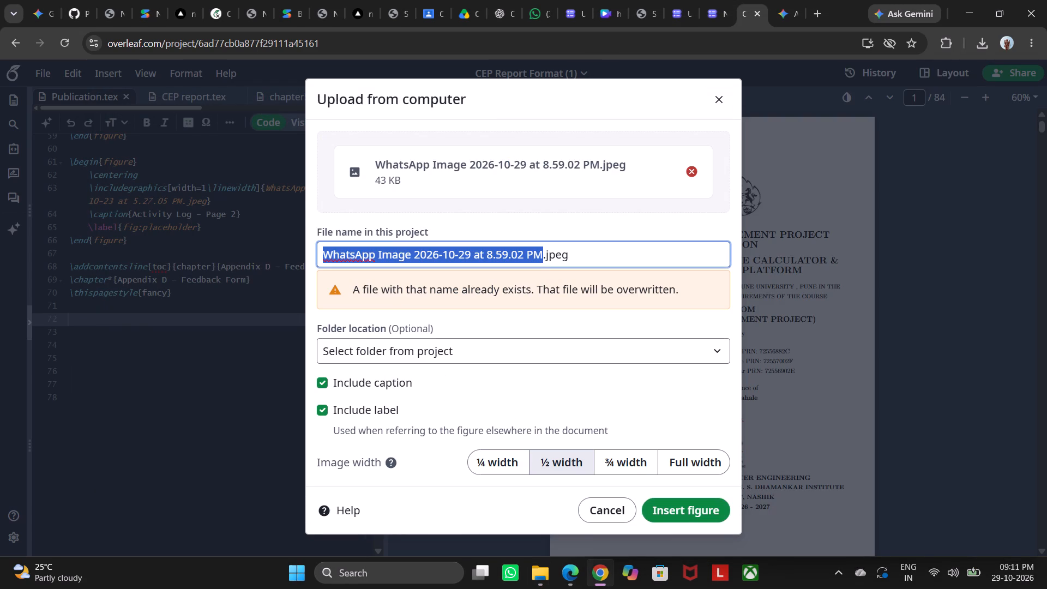
left_click(389, 253)
left_click(389, 253)
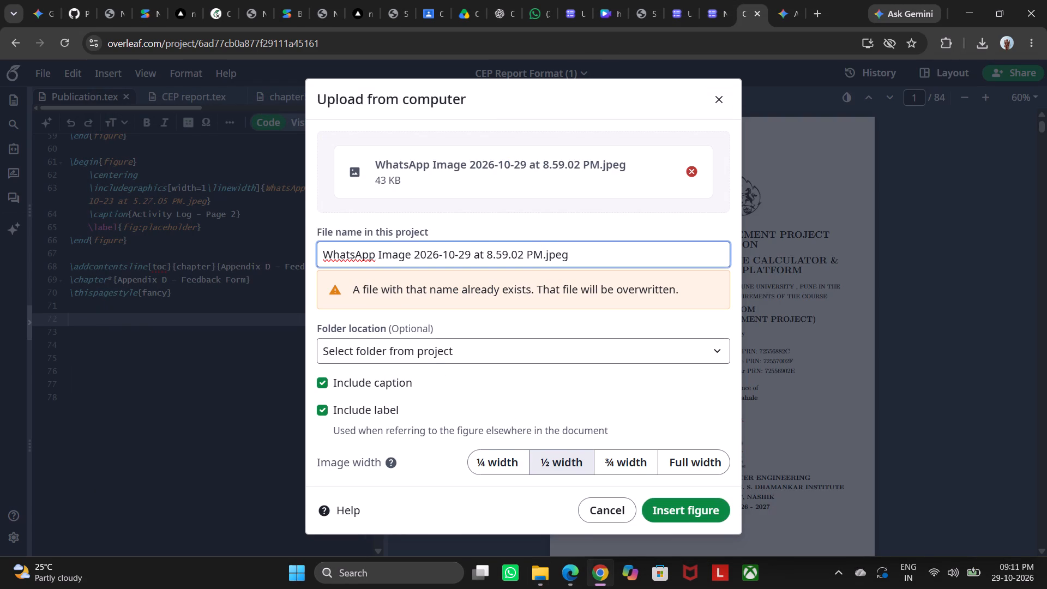
key("BackSpace")
left_click(684, 462)
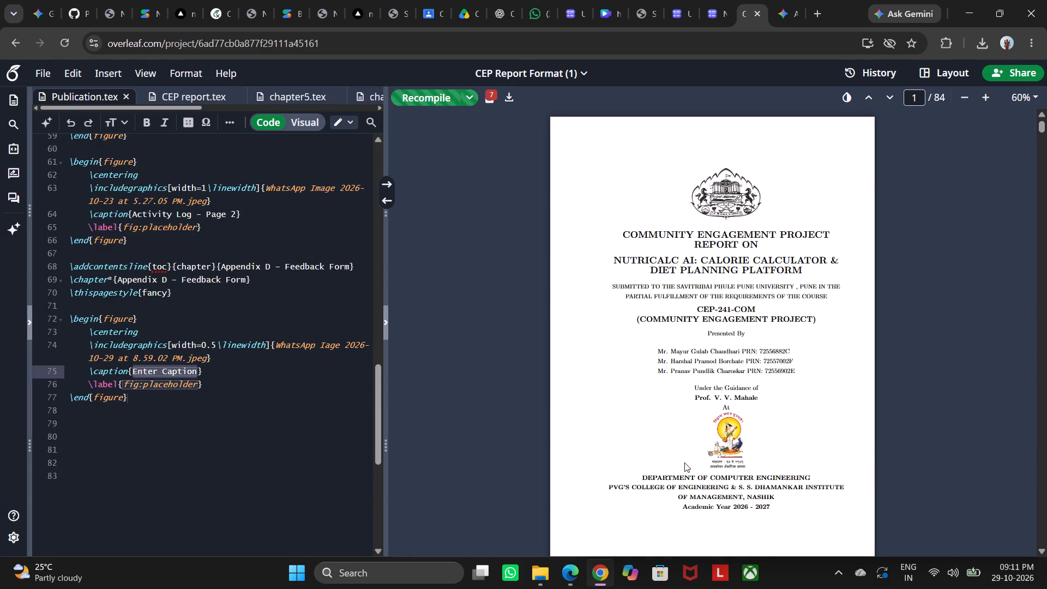
Replace the new figure's placeholder caption with the copied text "Feedback Form – Page 1".
key("BackSpace")
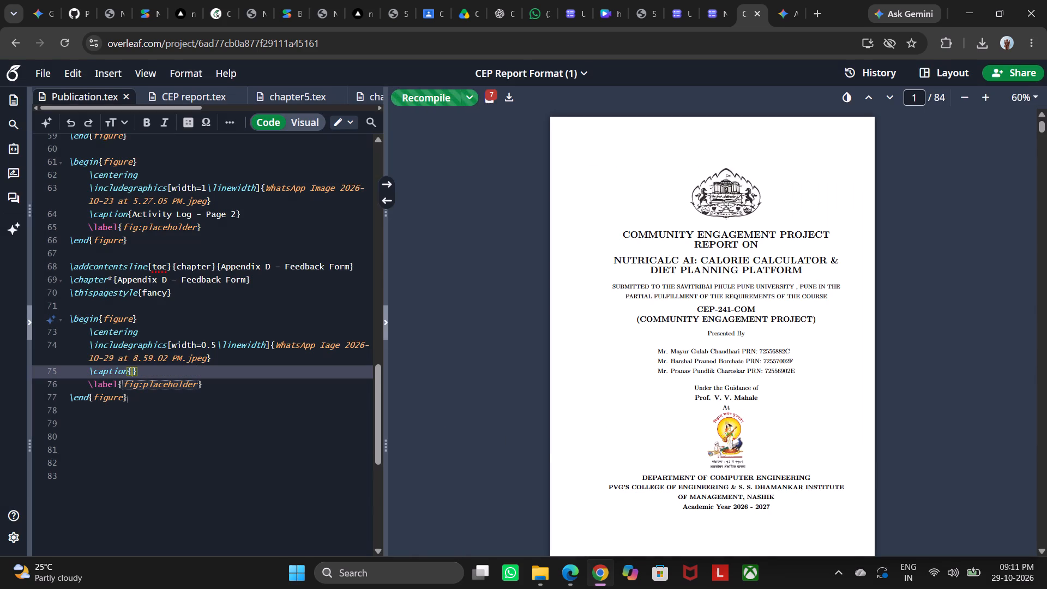
key("ctrl+v")
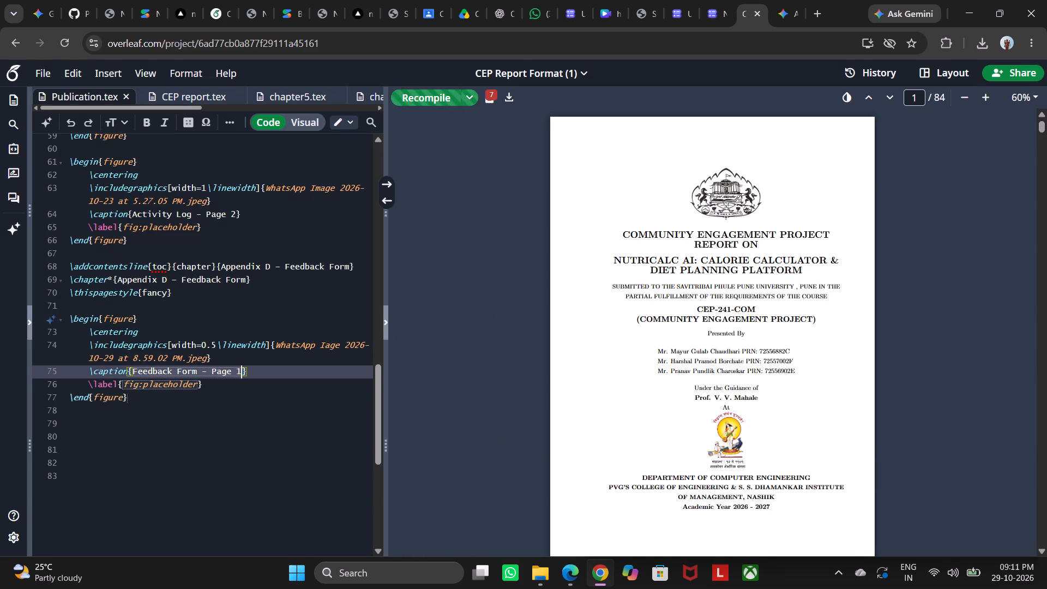
Examine the Appendix D pages at the end of the PDF to check the feedback image's size and placement.
scroll(647, 338, "down", 14)
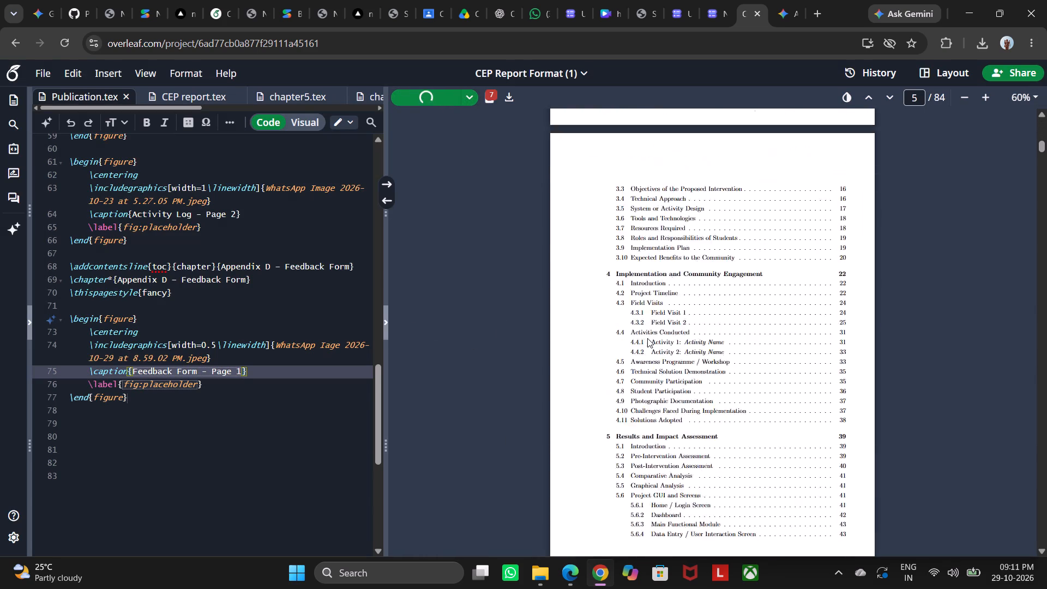
left_click_drag(1044, 151, 1024, 588)
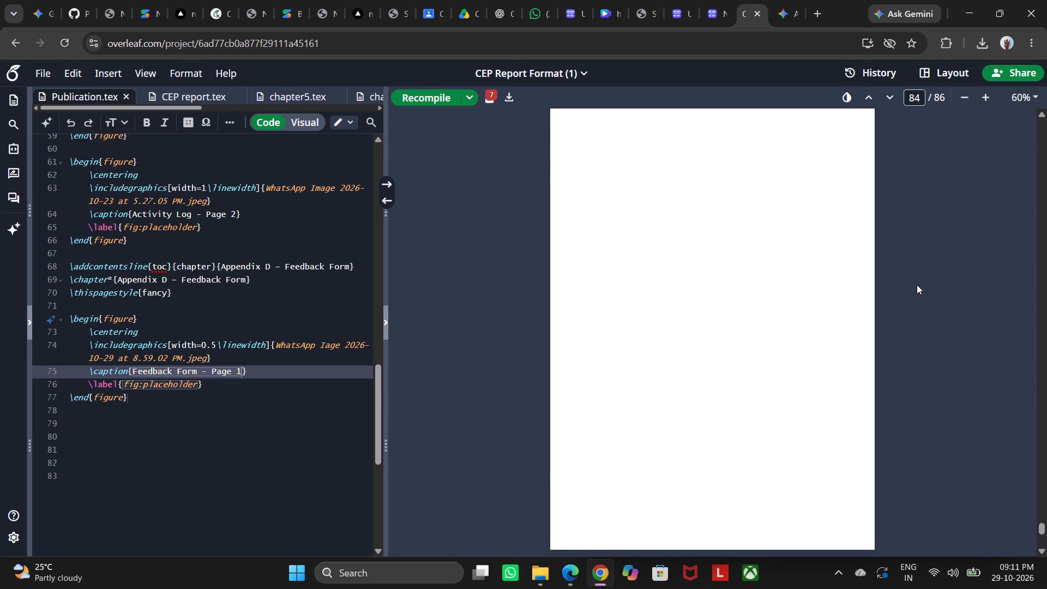
scroll(917, 285, "down", 6)
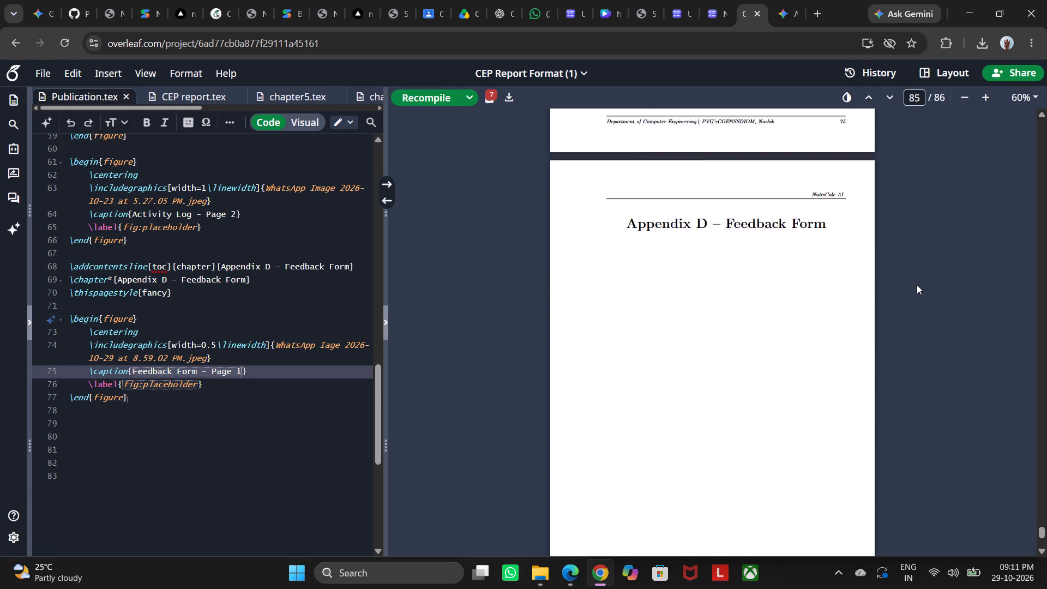
scroll(917, 285, "down", 4)
scroll(917, 285, "up", 3)
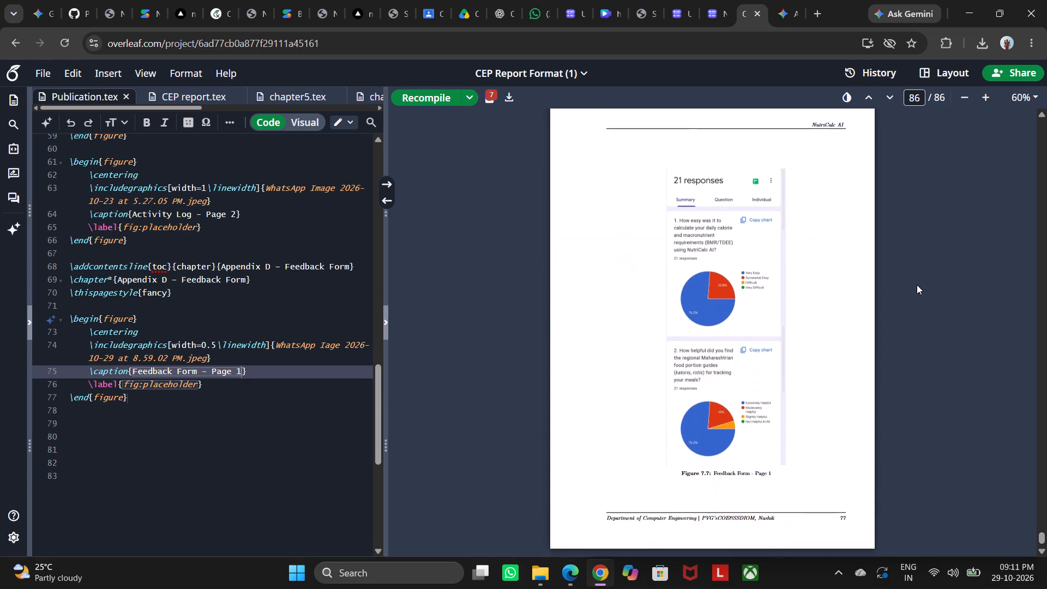
Add the [H] placement option to the Feedback Form figure in Appendix D.
scroll(917, 285, "up", 3)
scroll(917, 285, "down", 1)
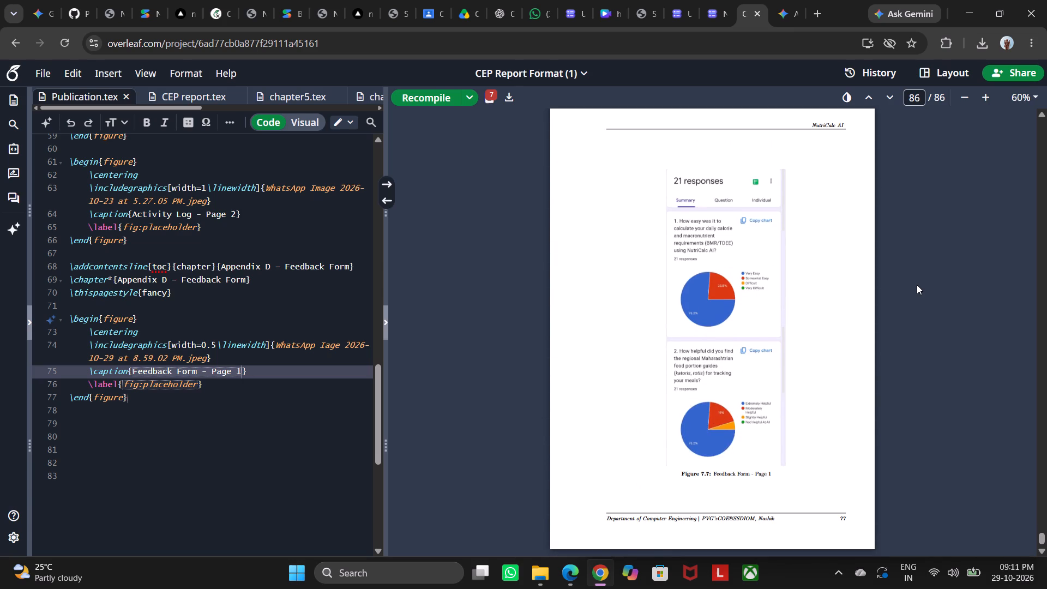
left_click(148, 316)
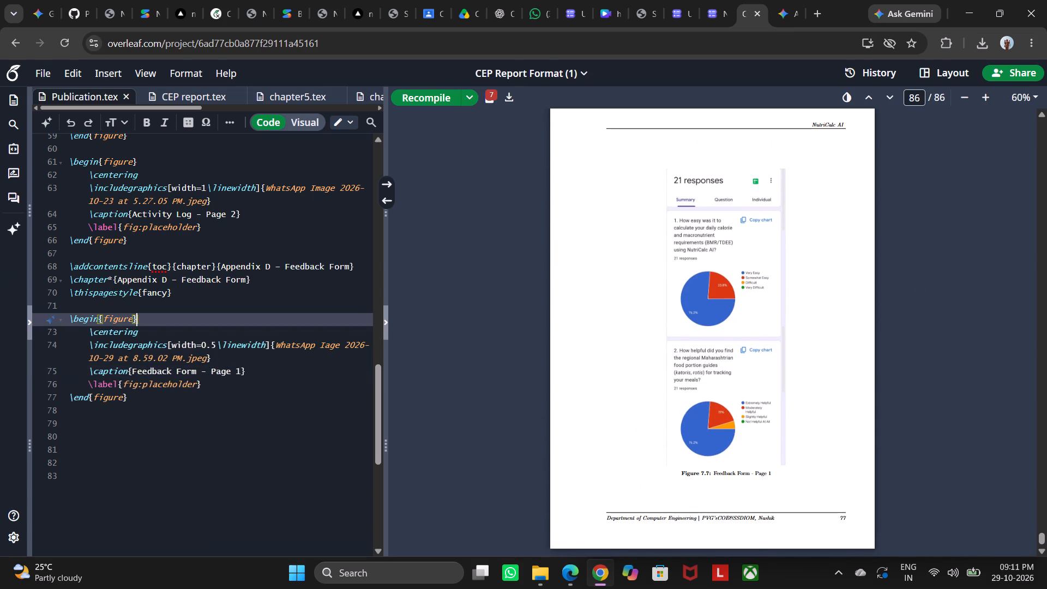
type("[h")
key("BackSpace")
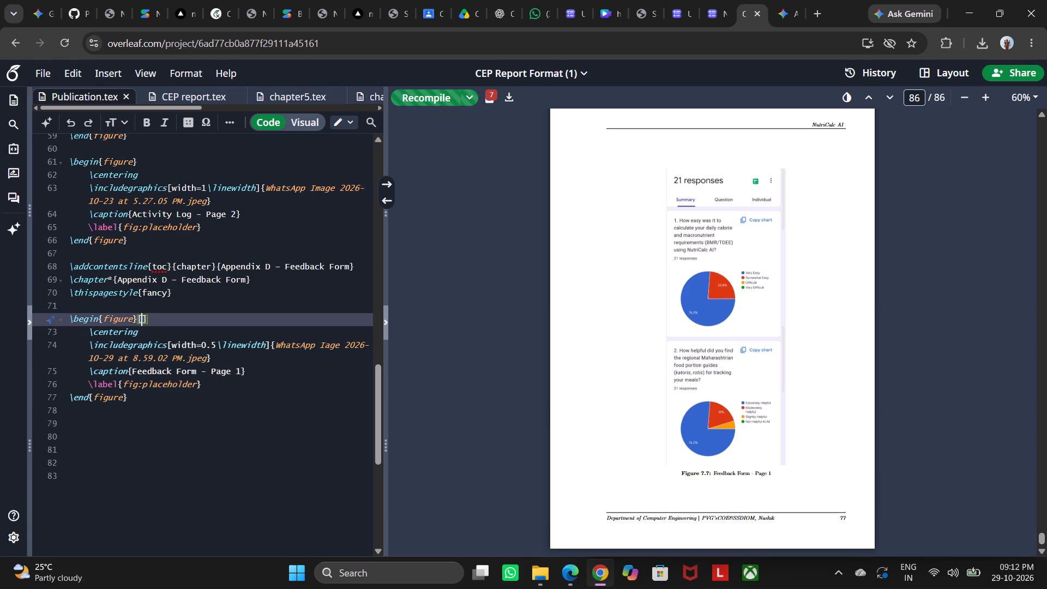
key("shift+h")
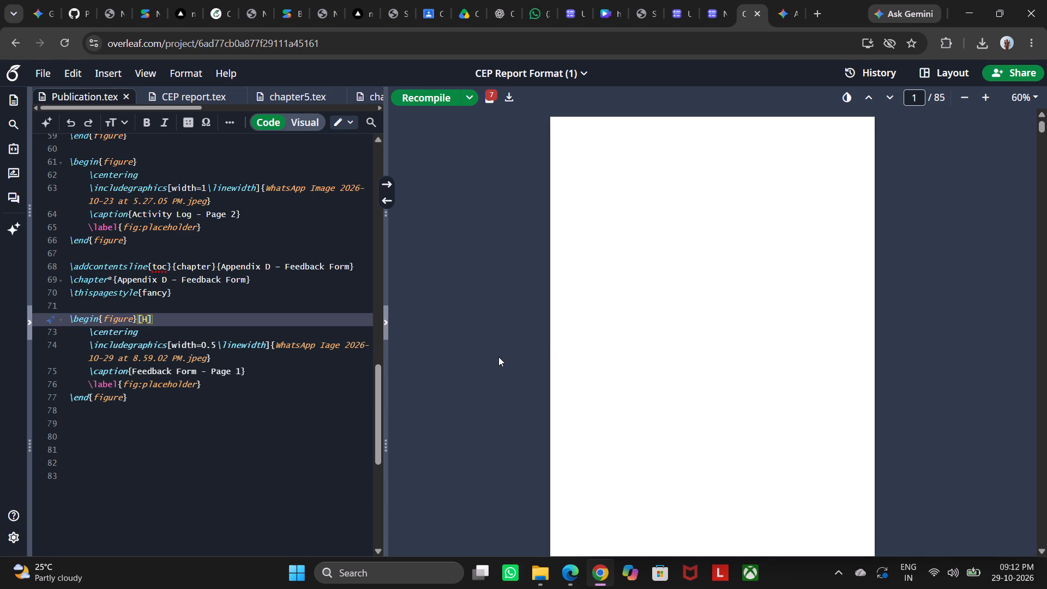
Shorten the first feedback figure's caption to "Feedback Form" and check the Appendix D page in the PDF.
left_click(239, 372)
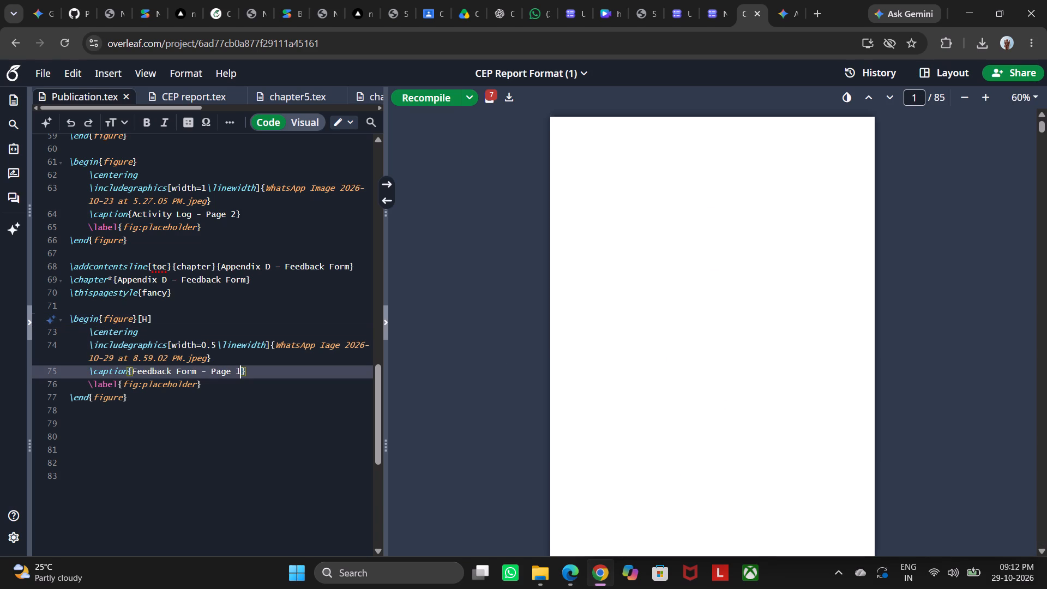
key("BackSpace")
key("BackSpace")
key("BackSpace")
key("BackSpace")
key("BackSpace")
key("BackSpace")
key("BackSpace")
key("BackSpace")
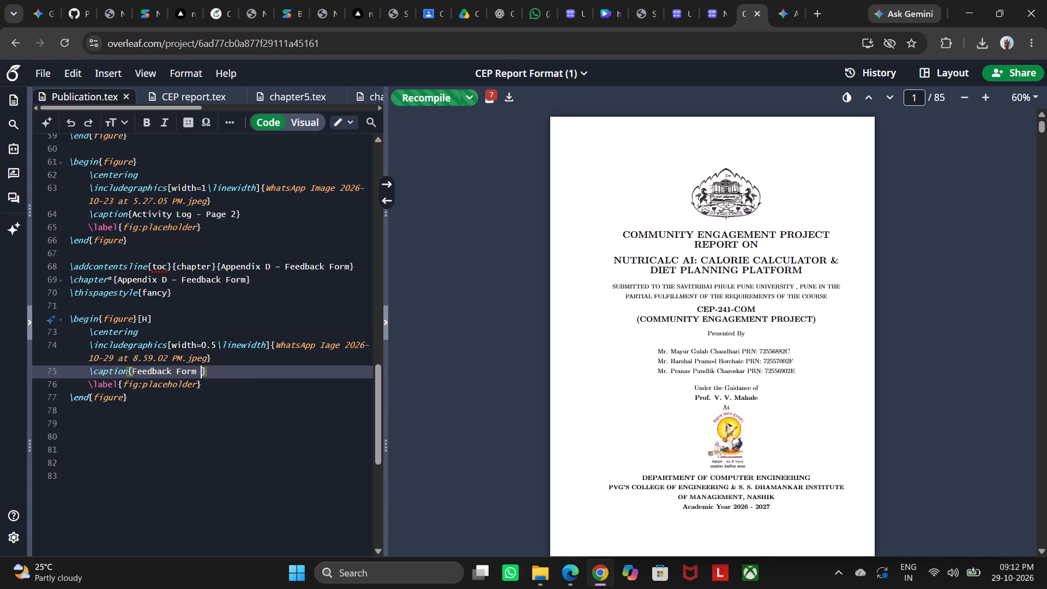
key("BackSpace")
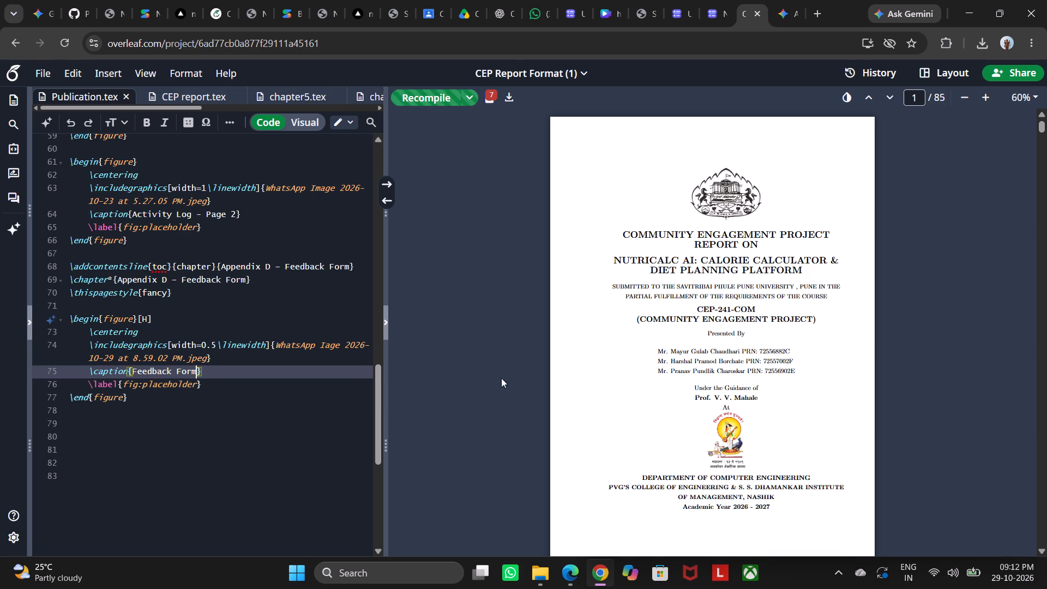
left_click_drag(1041, 132, 1046, 342)
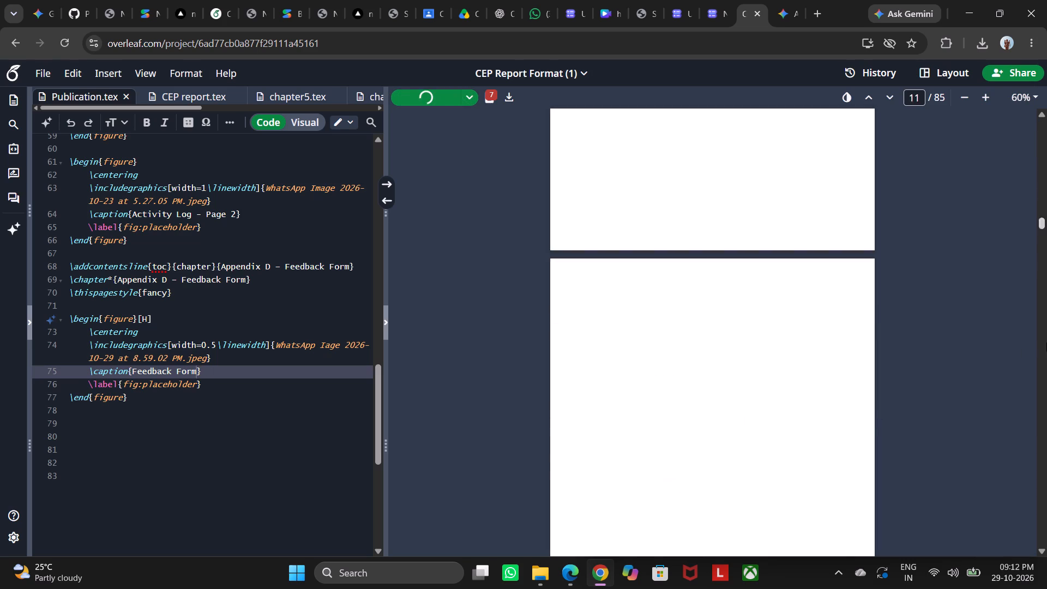
left_click_drag(1046, 342, 1046, 560)
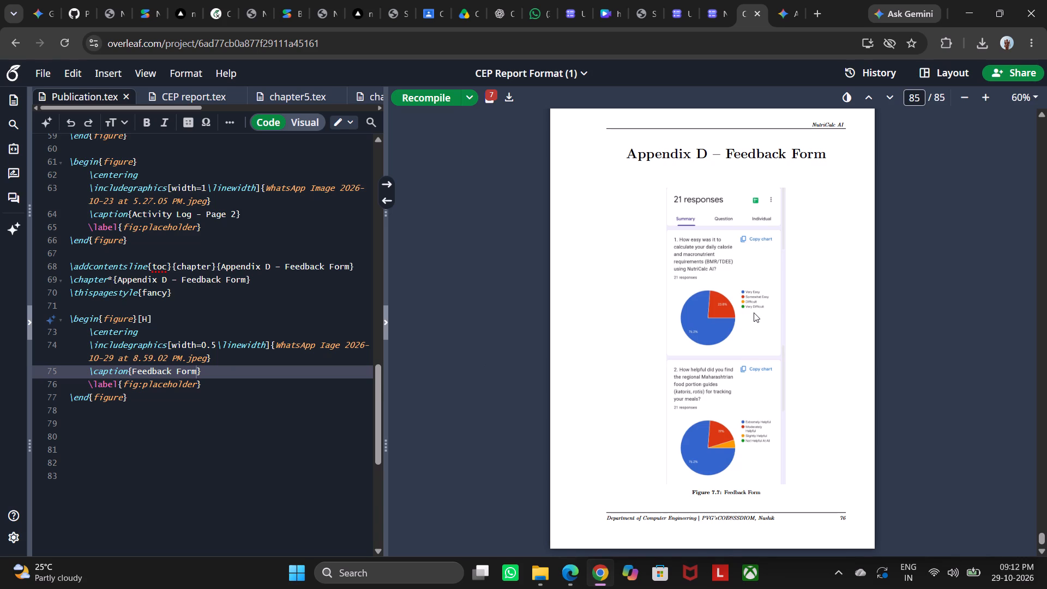
Below the Feedback Form figure block, start a figure upload and add WhatsApp Image 2026-10-29 at 8.59.04 PM.jpeg from the newest downloaded WhatsApp zip.
scroll(754, 312, "down", 2)
left_click(145, 398)
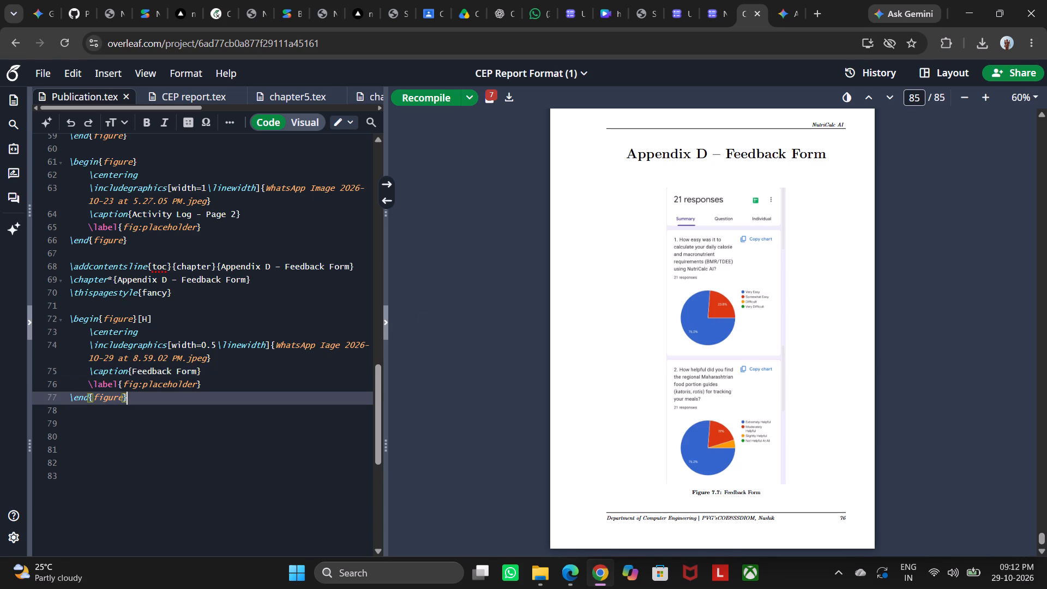
key("Return")
key("Return")
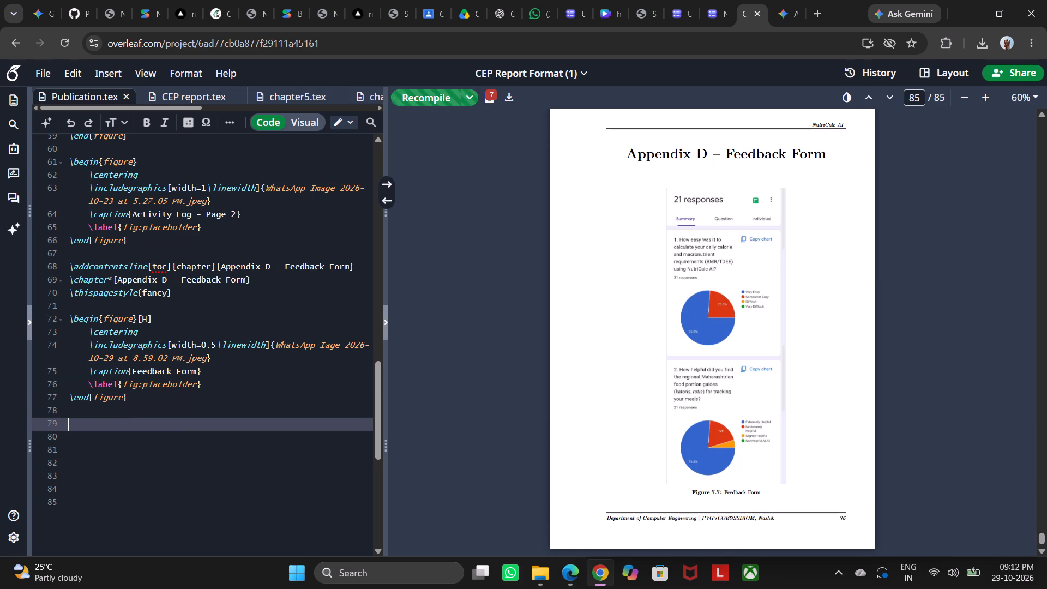
left_click(230, 121)
left_click(244, 141)
left_click(249, 175)
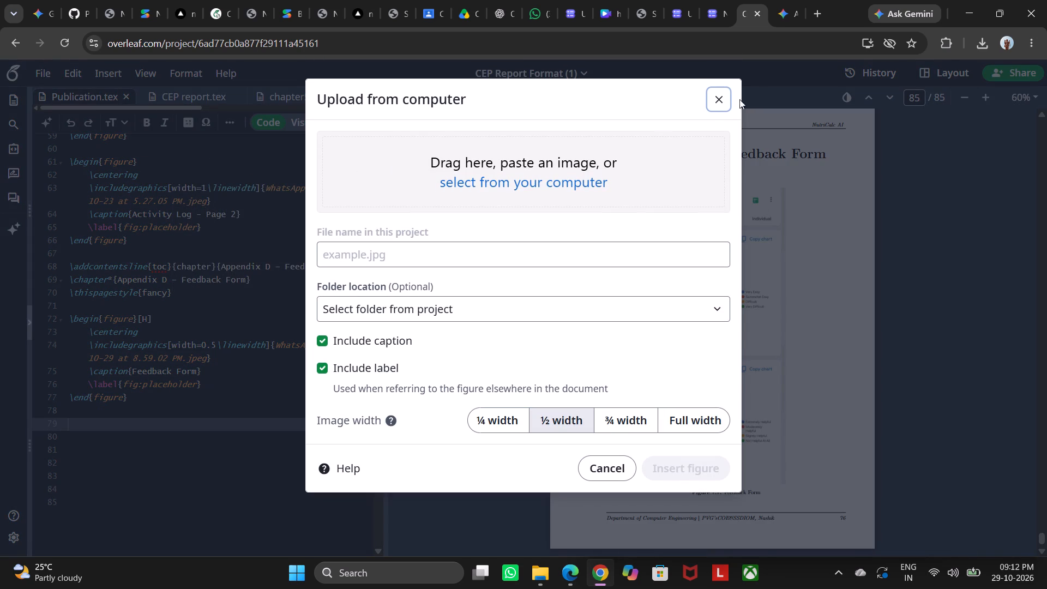
left_click(976, 42)
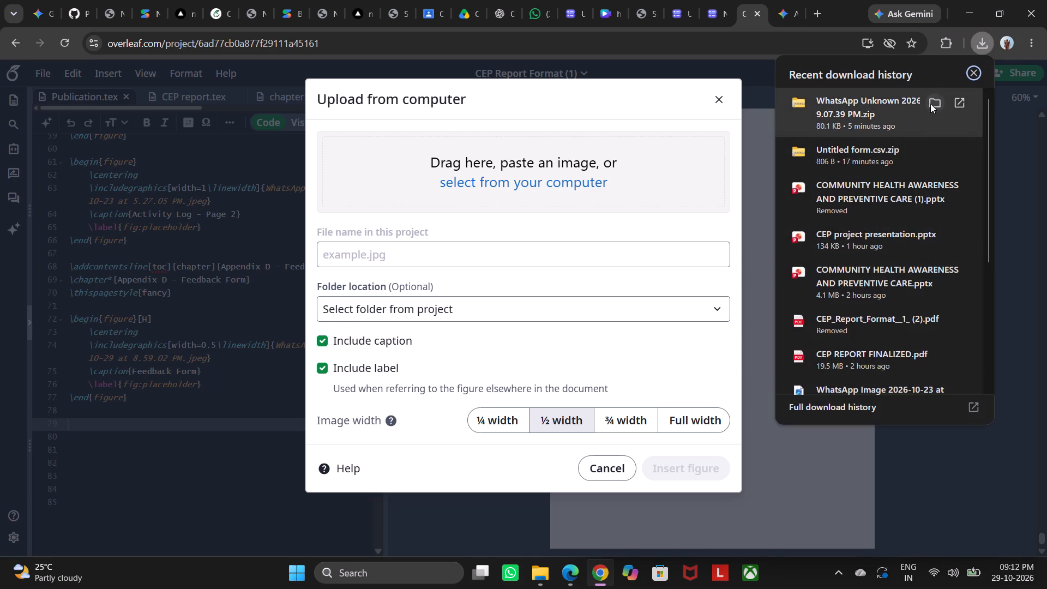
double_click(930, 106)
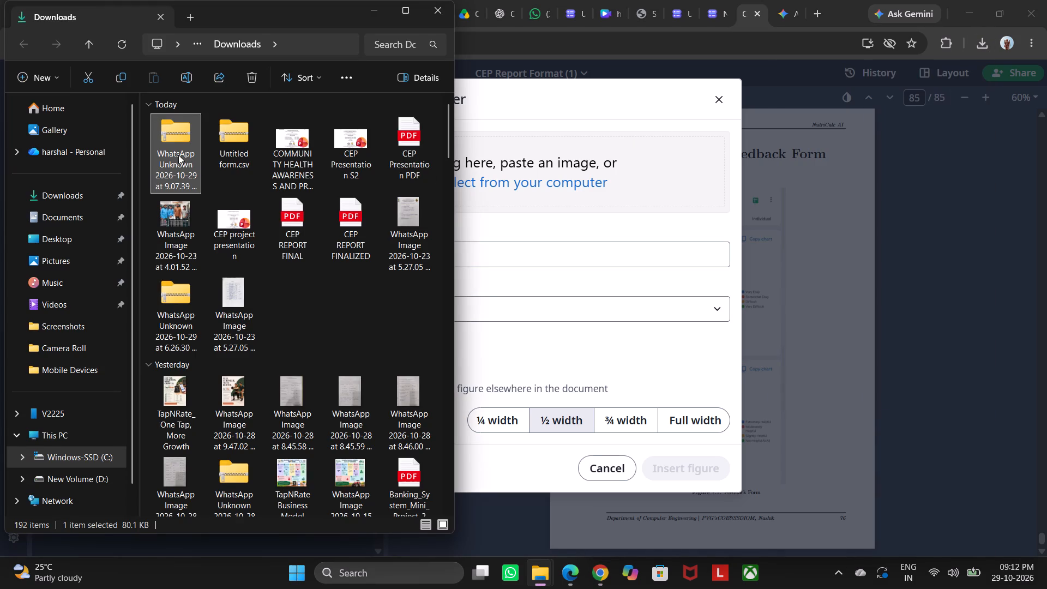
double_click(178, 154)
left_click_drag(239, 142, 399, 159)
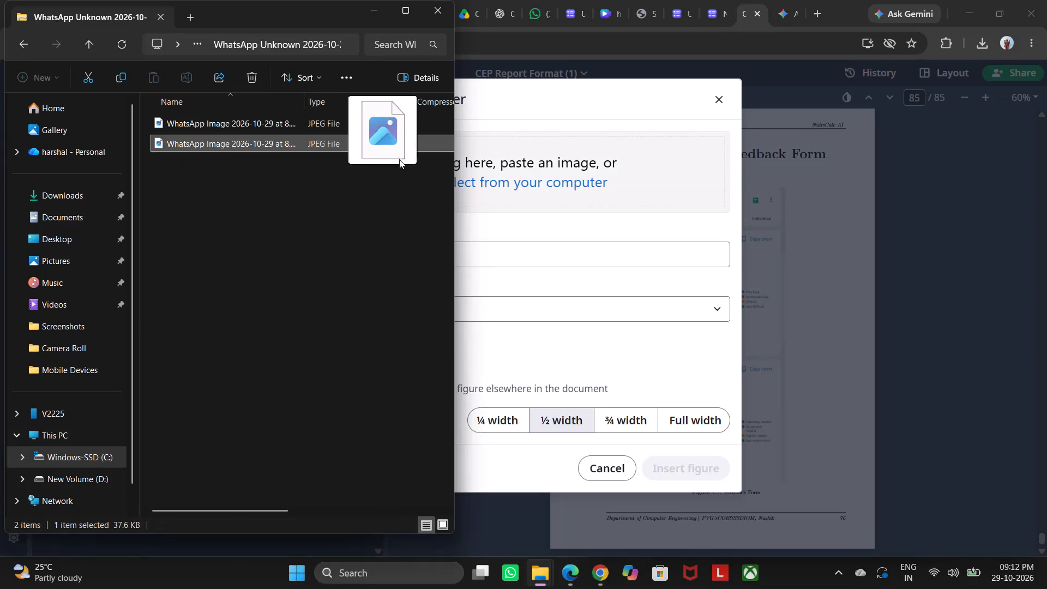
left_click_drag(399, 159, 504, 176)
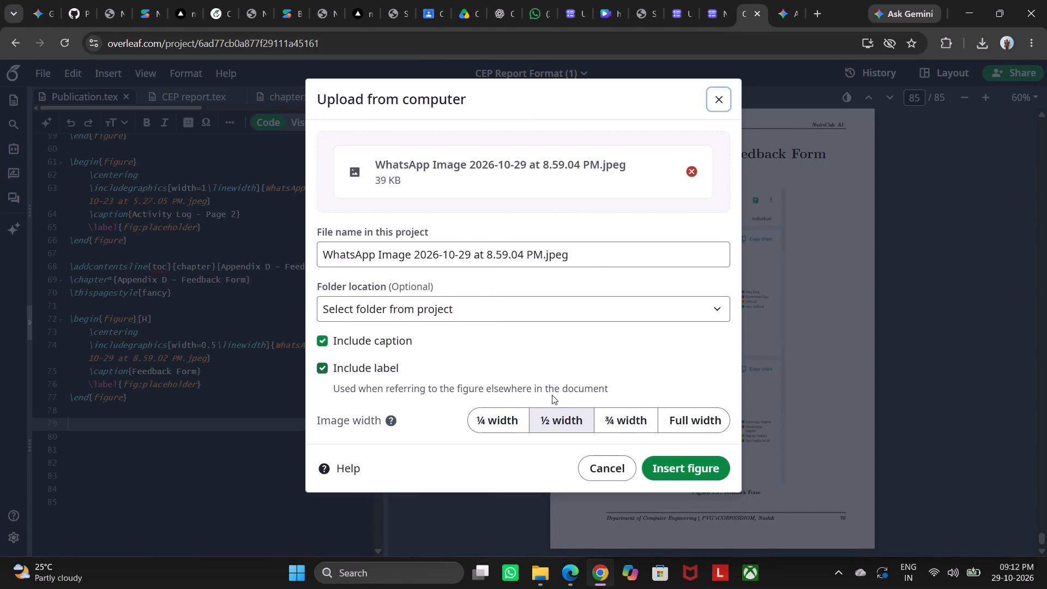
Insert the uploaded image as a figure at ¾ width with caption and label, and check the Appendix D page in the PDF.
left_click(675, 423)
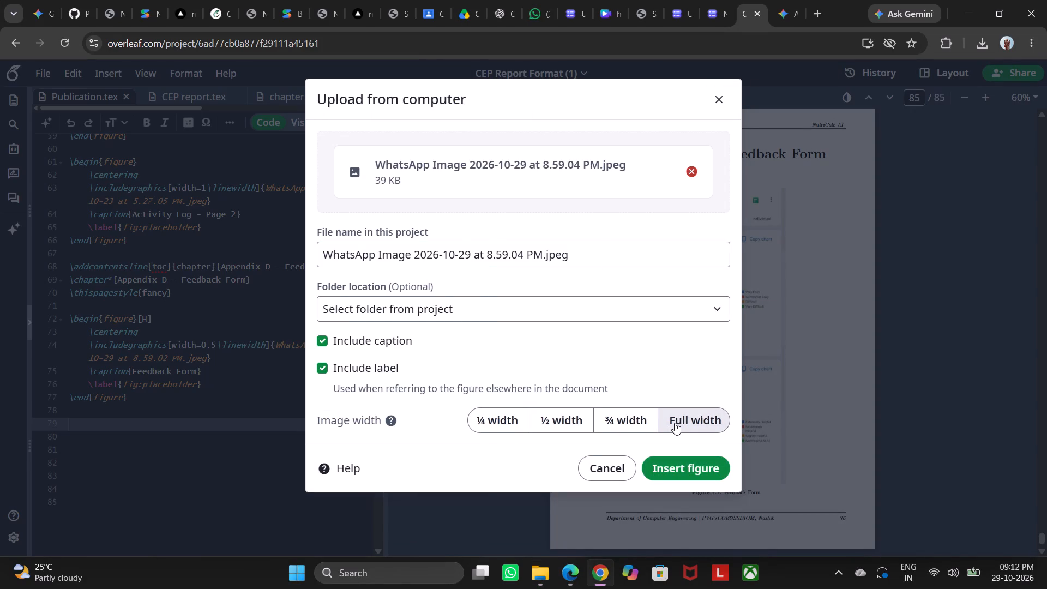
left_click(643, 416)
left_click(696, 475)
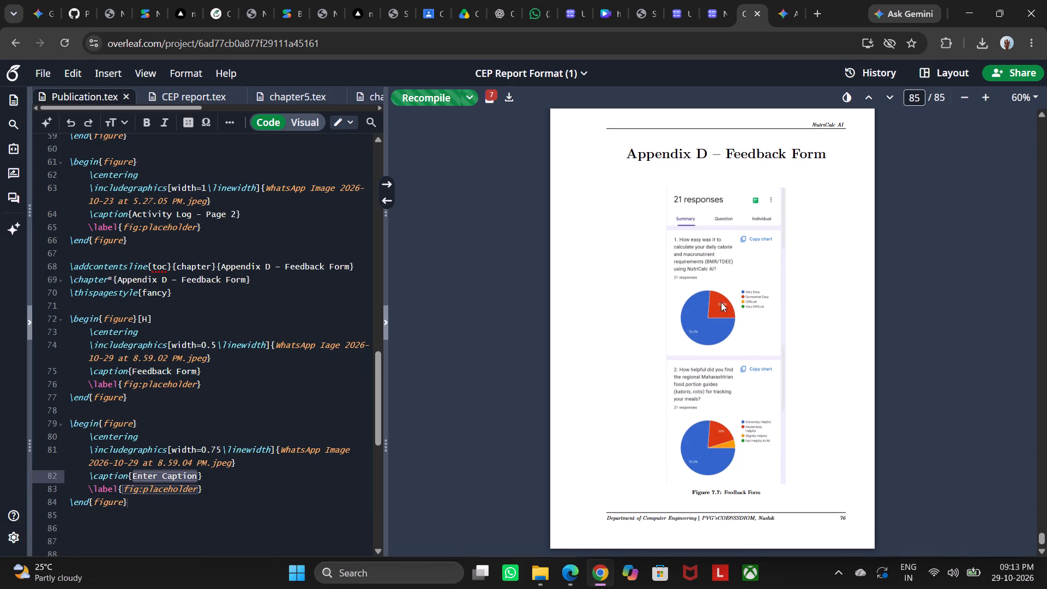
scroll(616, 384, "down", 7)
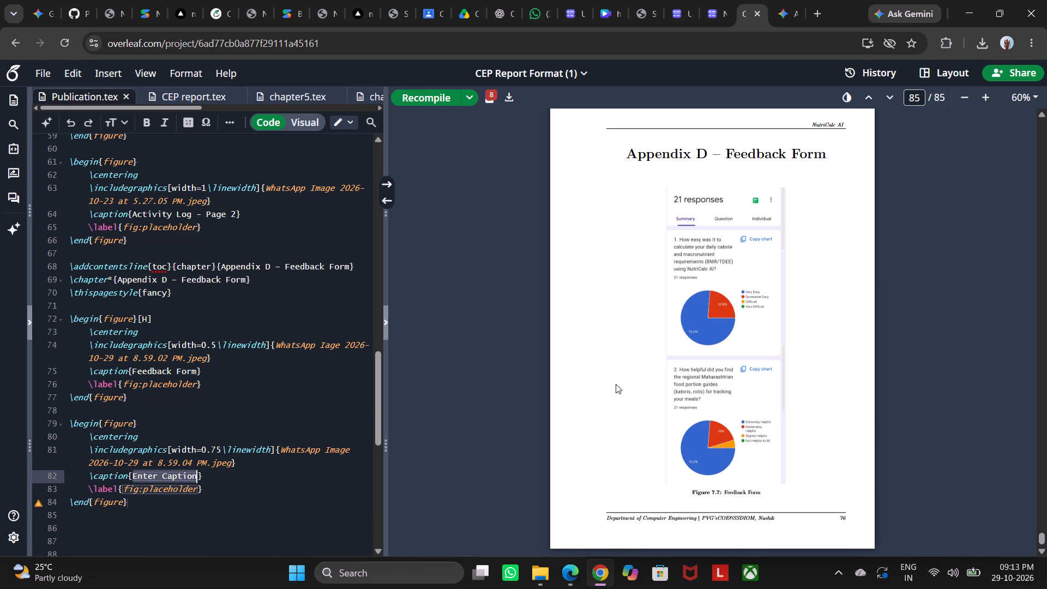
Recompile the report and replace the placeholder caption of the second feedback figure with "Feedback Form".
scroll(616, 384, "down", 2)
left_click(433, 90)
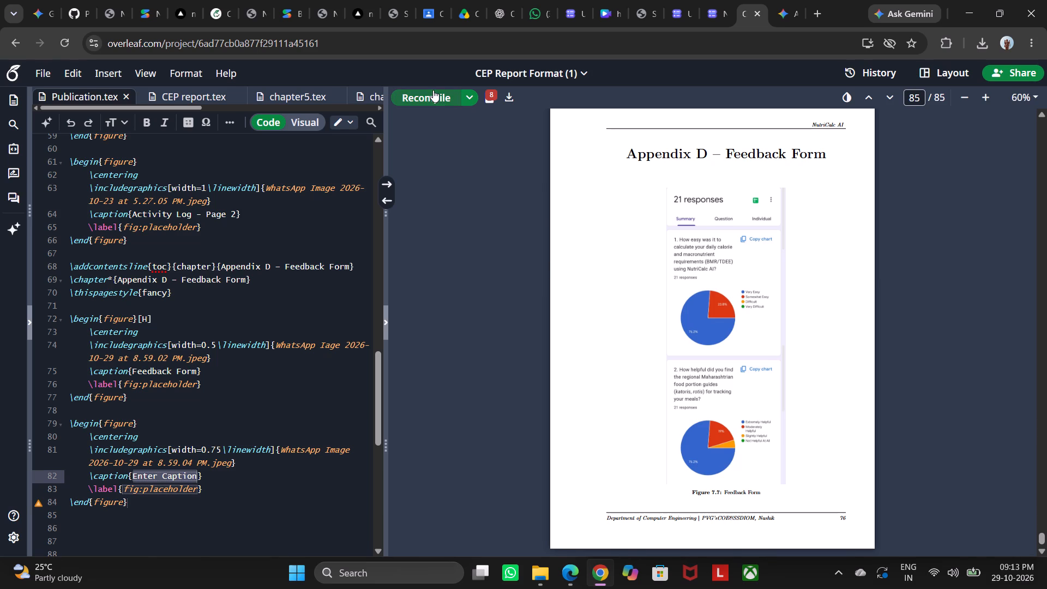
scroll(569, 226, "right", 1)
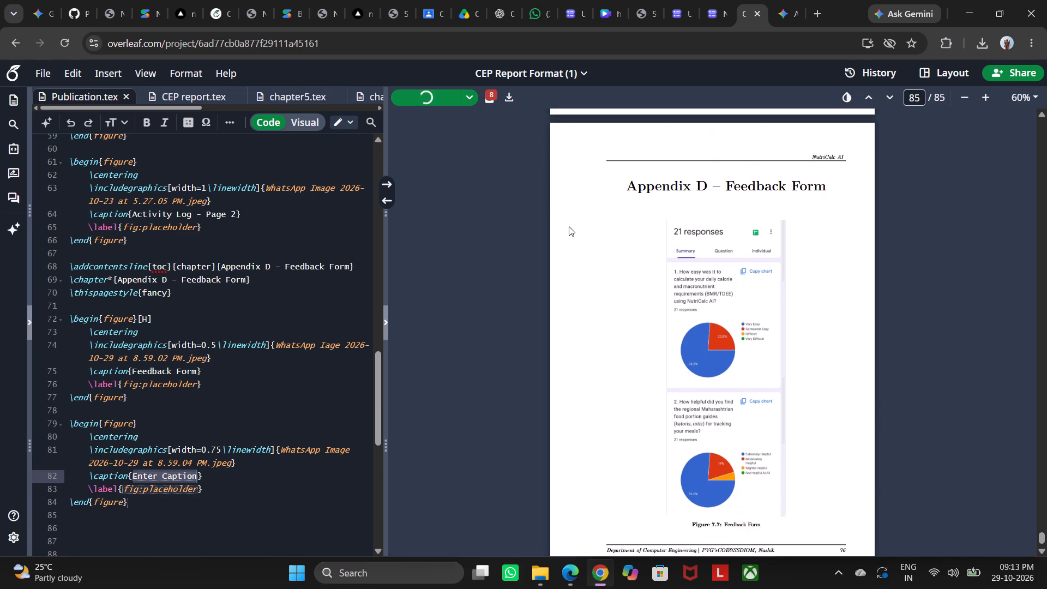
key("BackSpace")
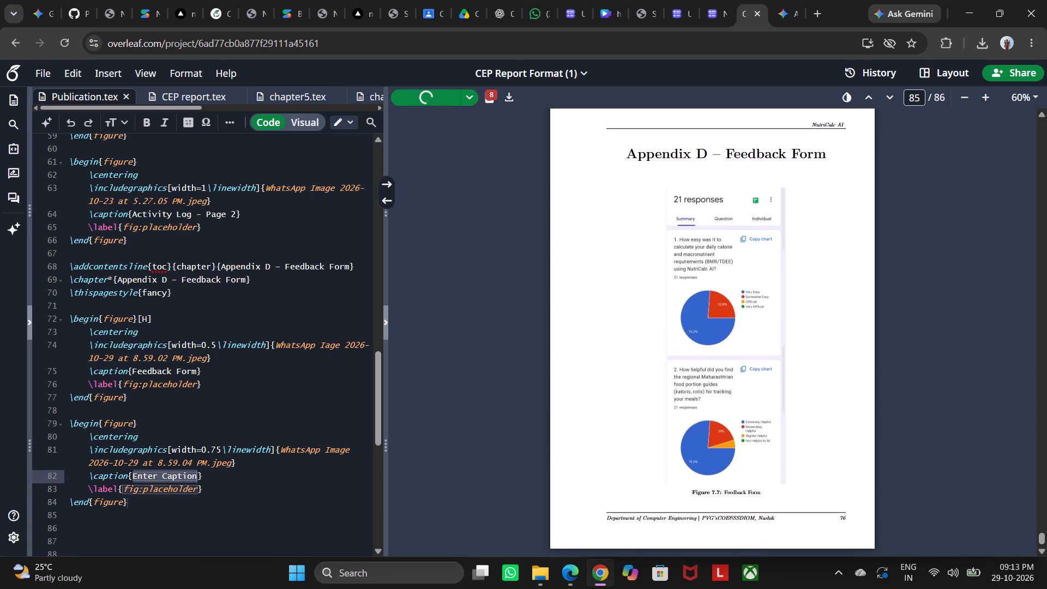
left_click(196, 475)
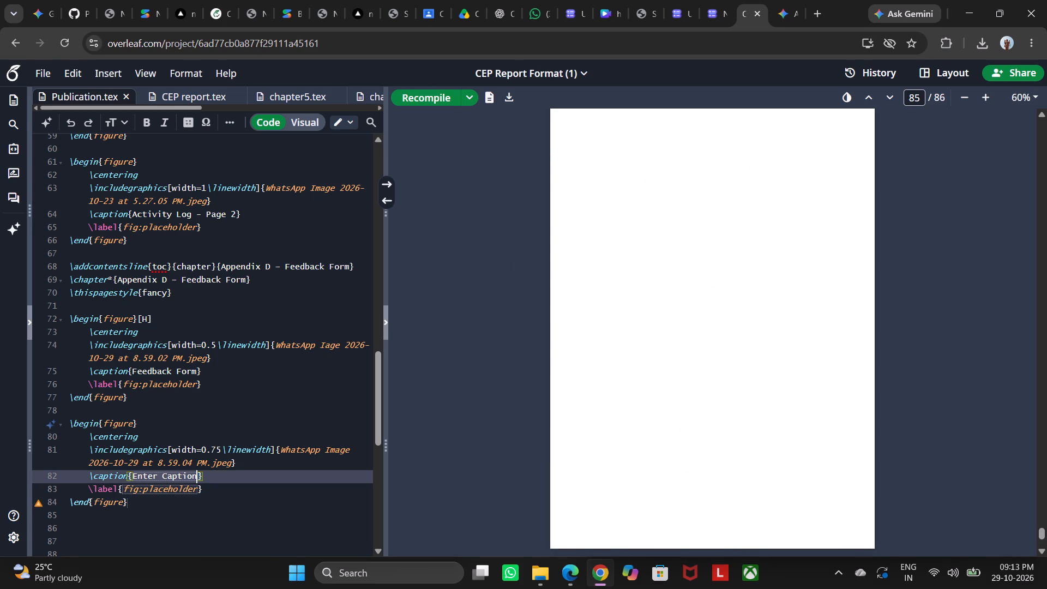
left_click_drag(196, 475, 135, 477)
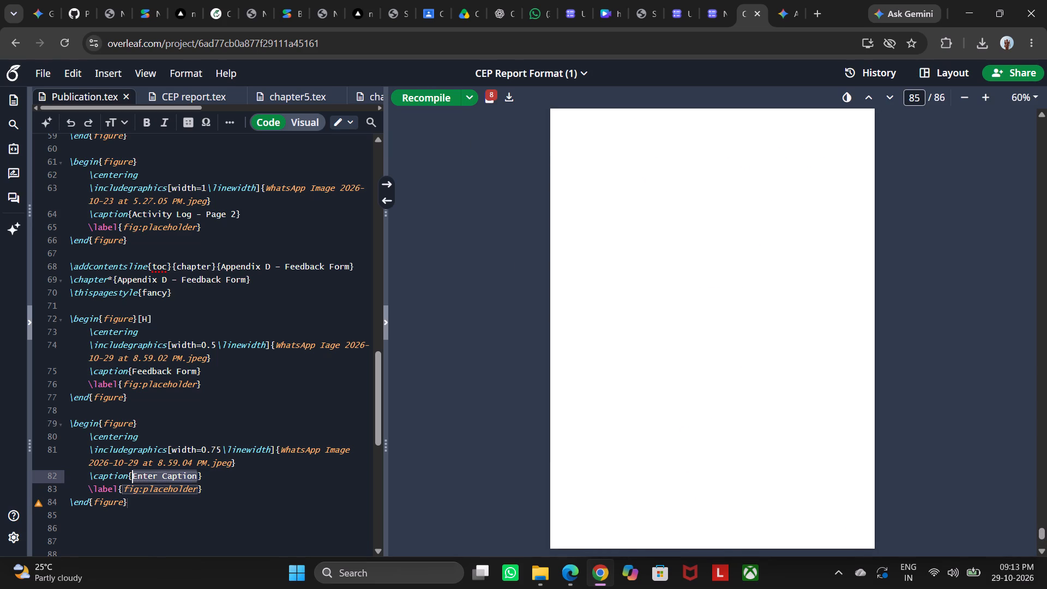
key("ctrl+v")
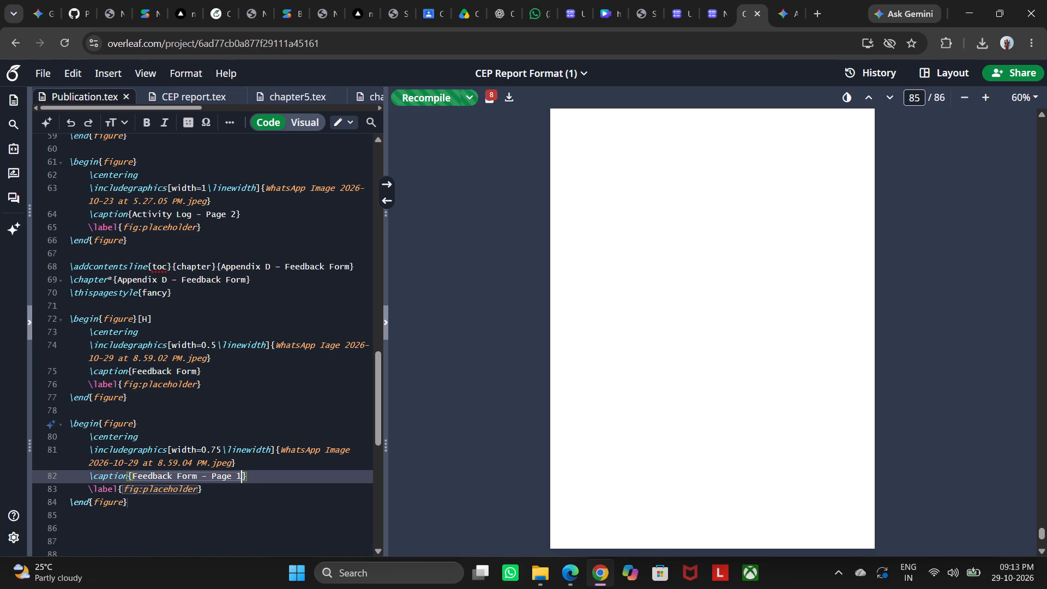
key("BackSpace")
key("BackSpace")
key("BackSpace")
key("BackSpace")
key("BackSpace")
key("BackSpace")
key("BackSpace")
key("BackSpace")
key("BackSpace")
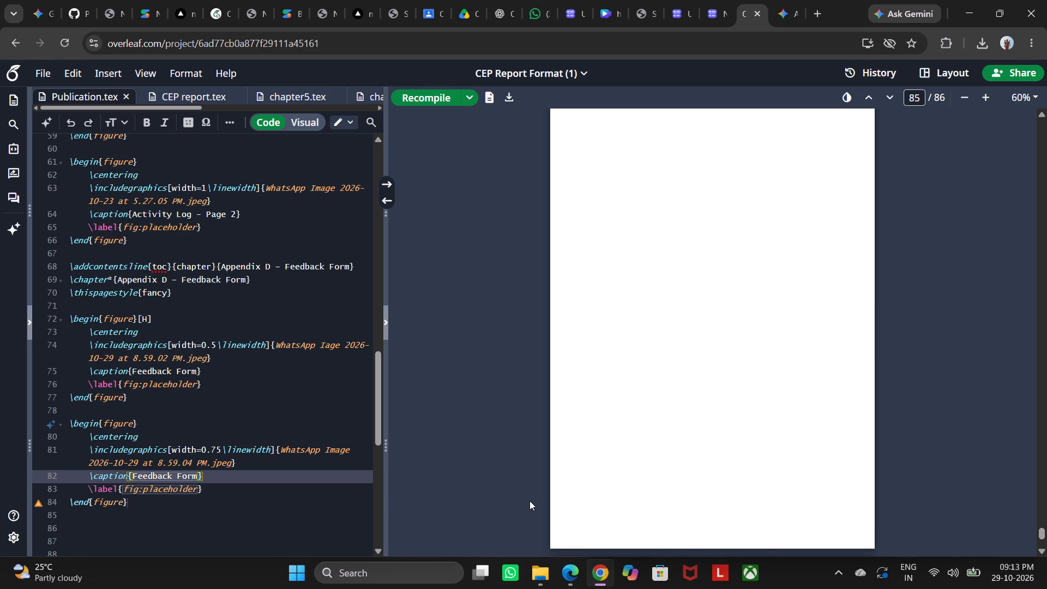
Examine the Appendix D pages in the PDF to judge how the second feedback image fits its page.
scroll(753, 393, "down", 9)
scroll(753, 393, "up", 2)
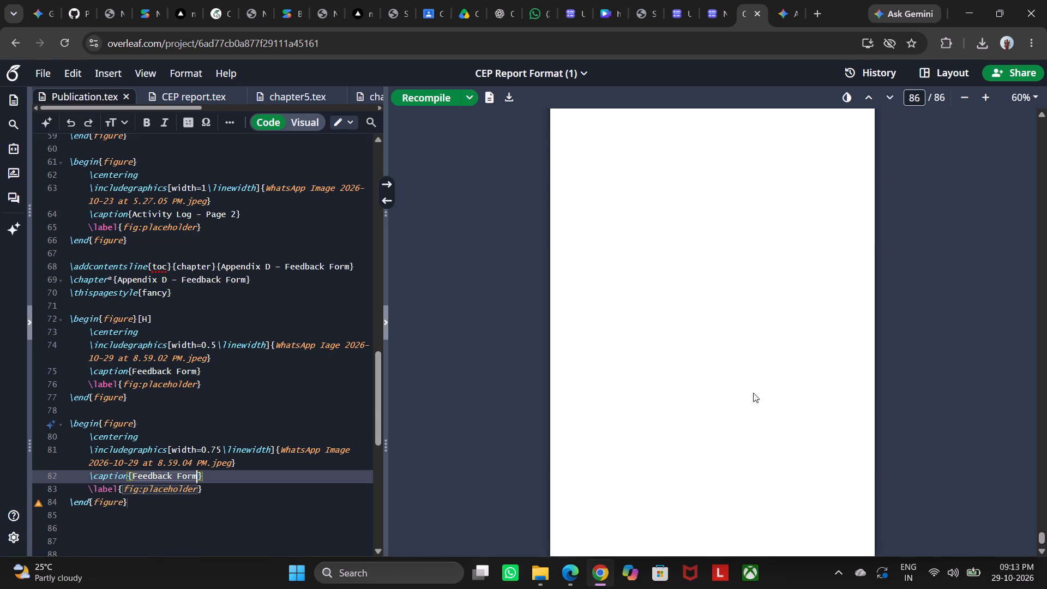
scroll(753, 393, "up", 8)
scroll(753, 393, "down", 11)
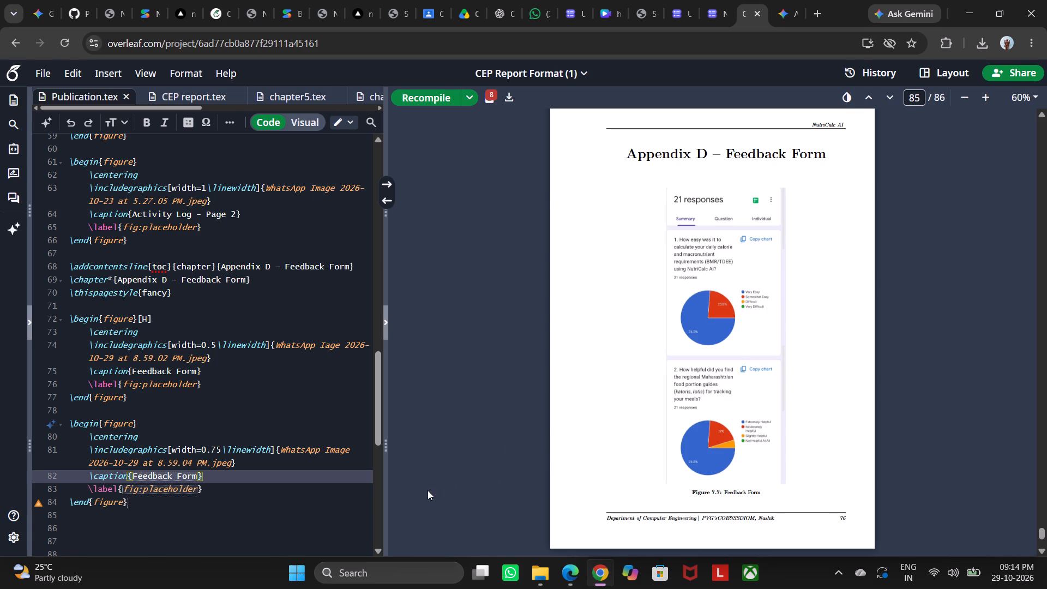
scroll(744, 322, "down", 7)
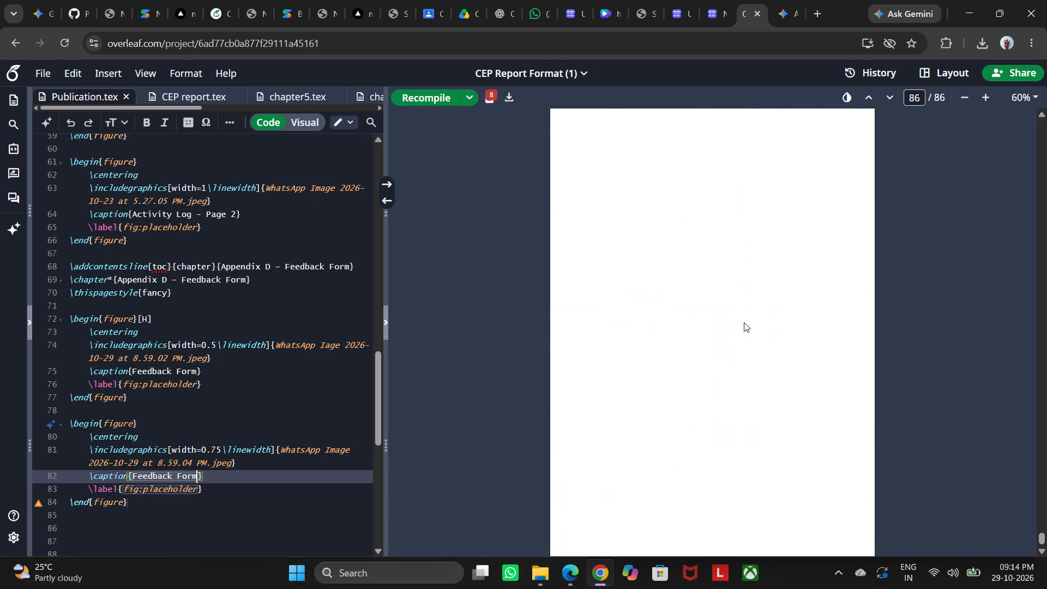
scroll(744, 322, "down", 3)
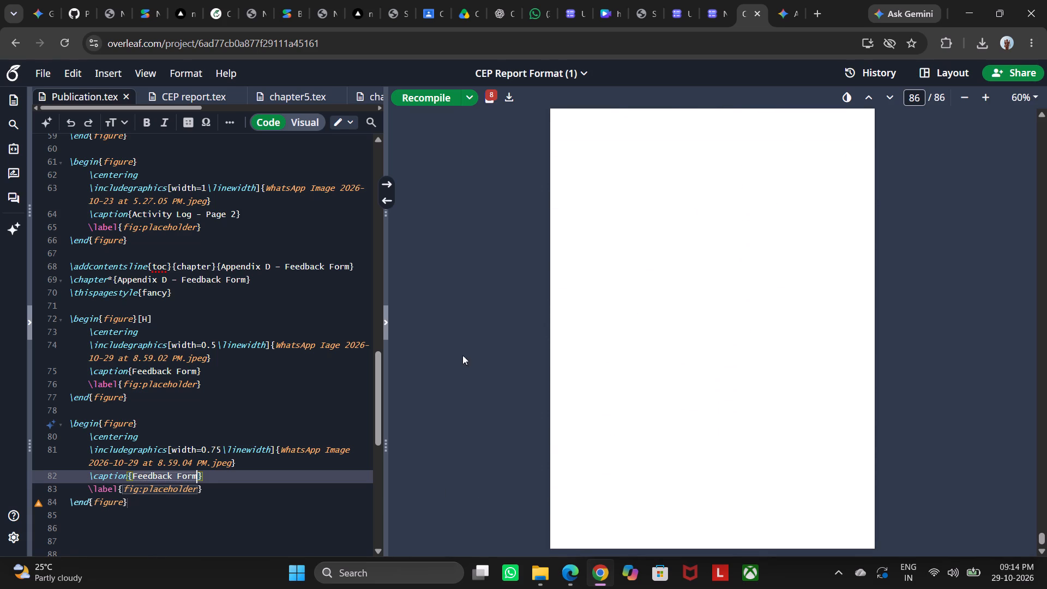
left_click(416, 374)
scroll(645, 311, "up", 4)
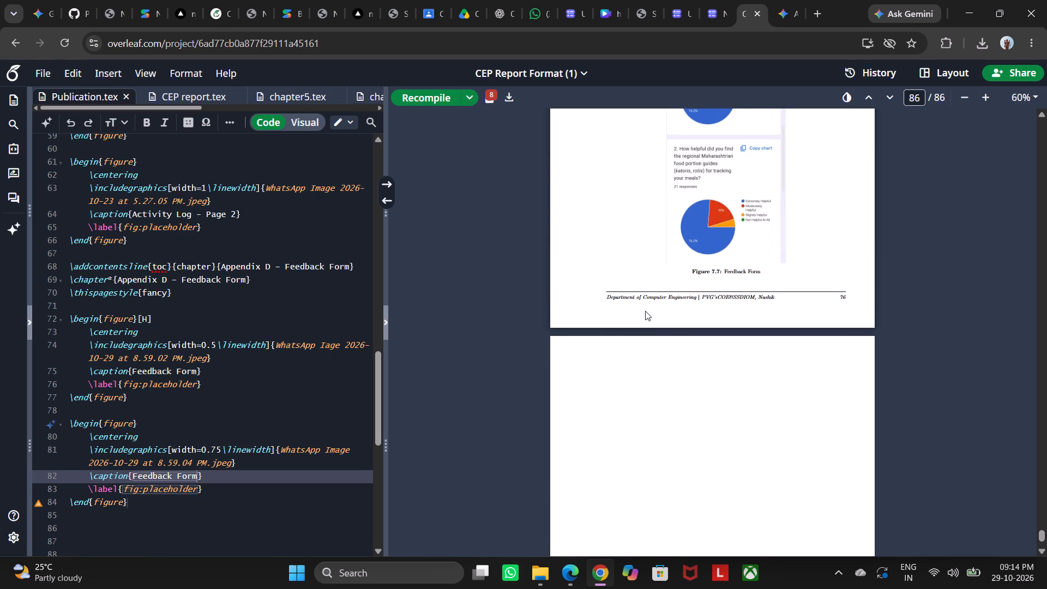
scroll(645, 311, "up", 5)
scroll(645, 311, "down", 8)
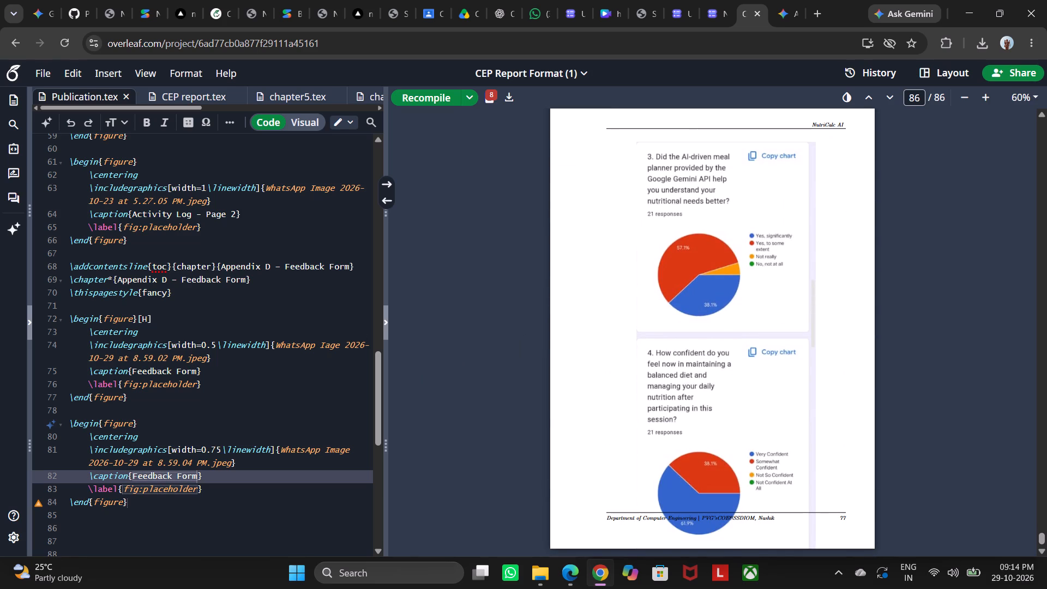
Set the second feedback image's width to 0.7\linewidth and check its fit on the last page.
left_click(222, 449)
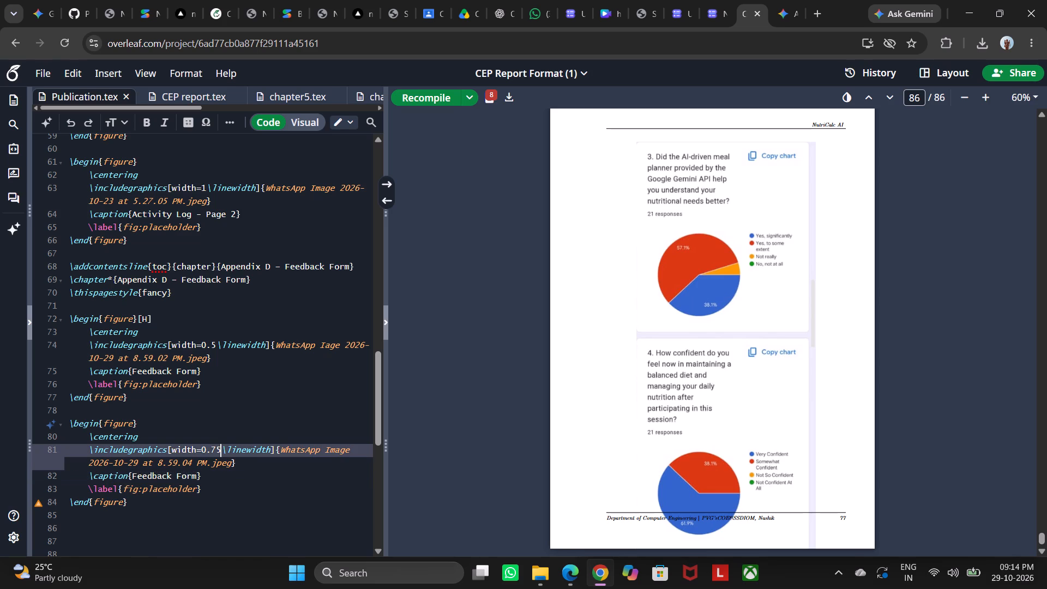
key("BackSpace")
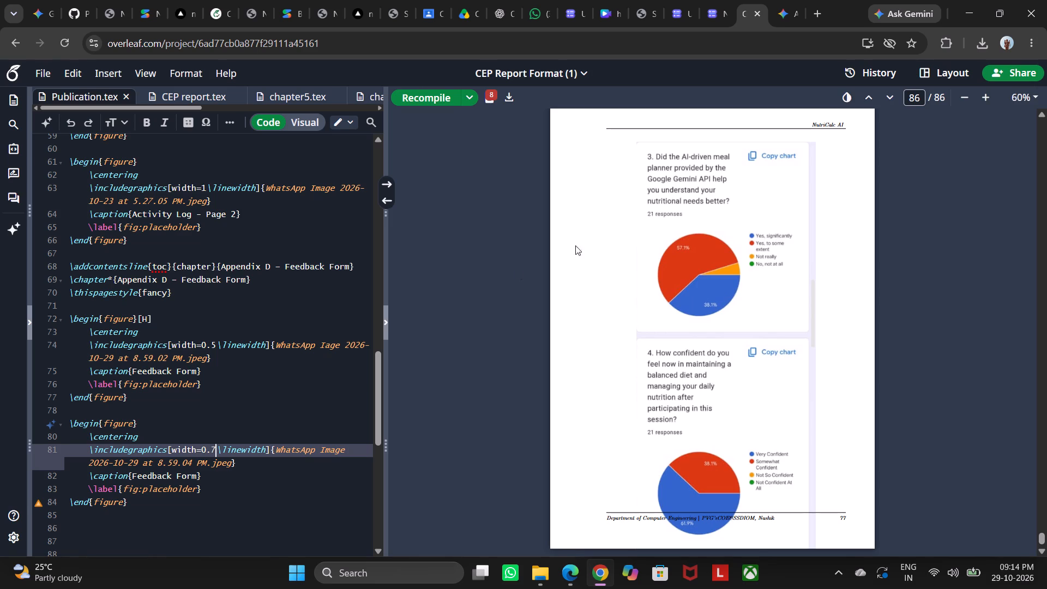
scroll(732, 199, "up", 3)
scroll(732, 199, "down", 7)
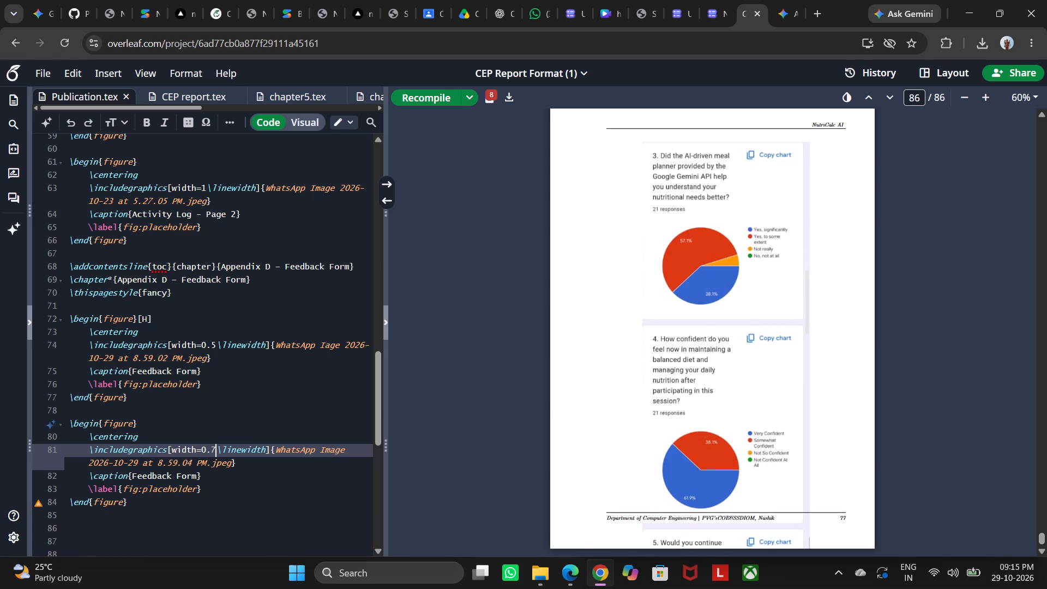
Delete the entire second feedback figure block, with the 0.7\linewidth image, under Appendix D in Publication.tex.
left_click_drag(69, 424, 139, 503)
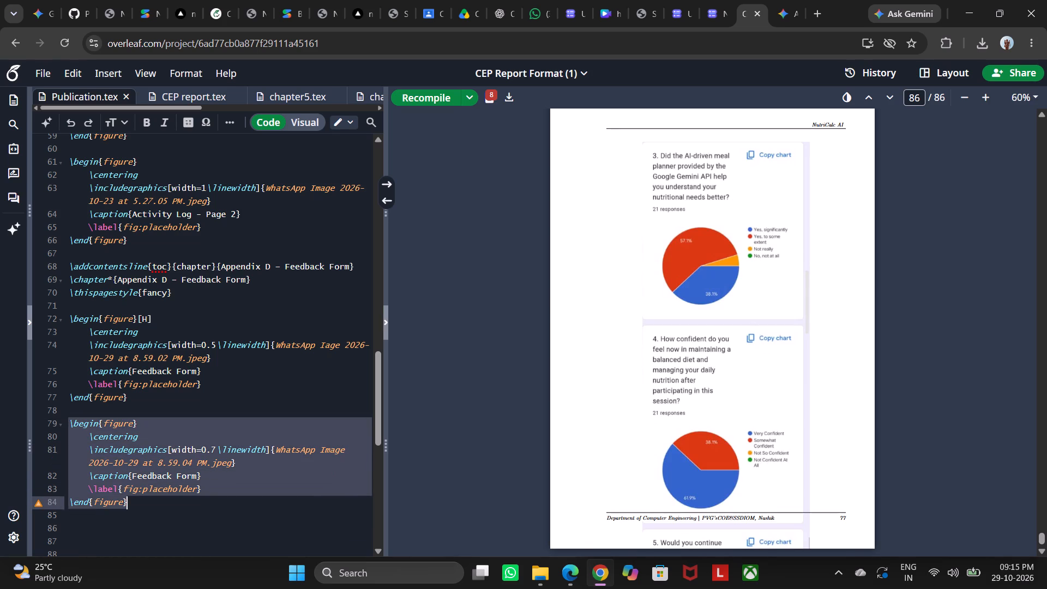
left_click_drag(139, 503, 140, 503)
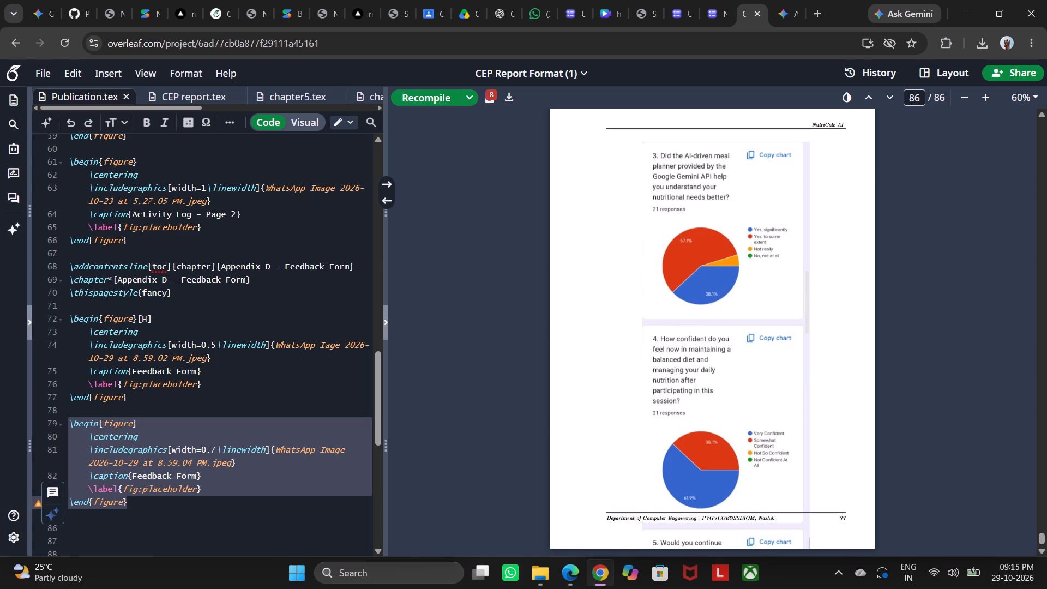
key("BackSpace")
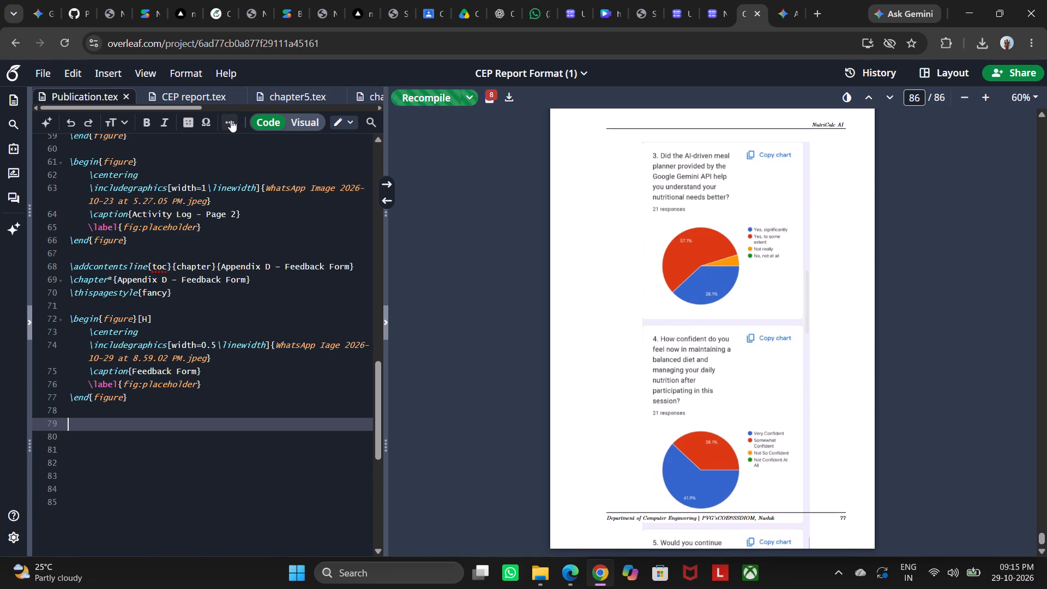
Insert the 8.59.04 PM feedback image from the Downloads WhatsApp folder as a half-width figure, naming it "WhatsApp Imag 2026-10-29 at 8.59.04 PM.jpeg".
left_click(231, 120)
left_click(248, 152)
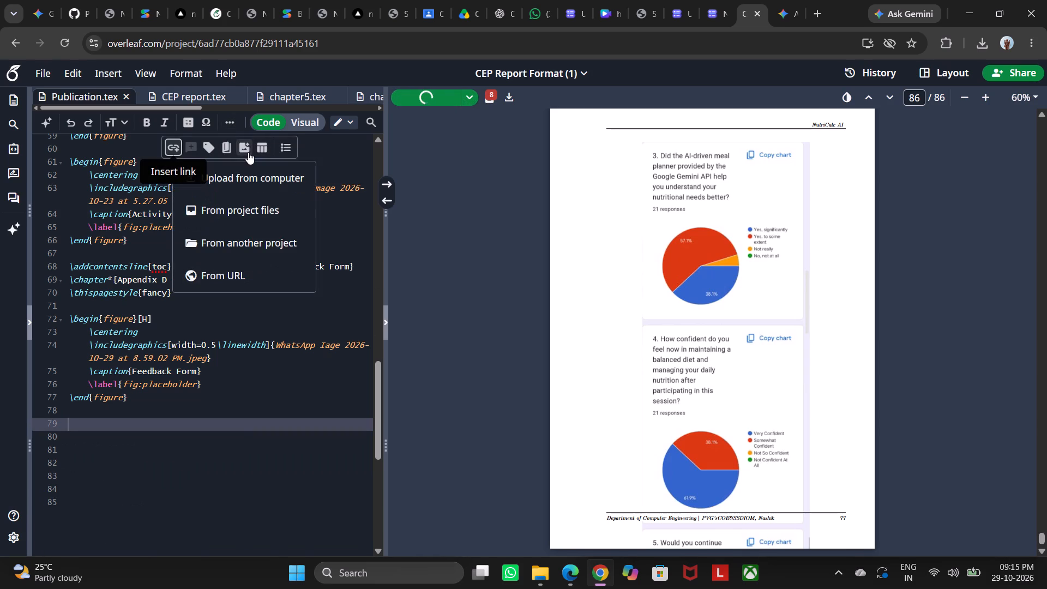
left_click(256, 174)
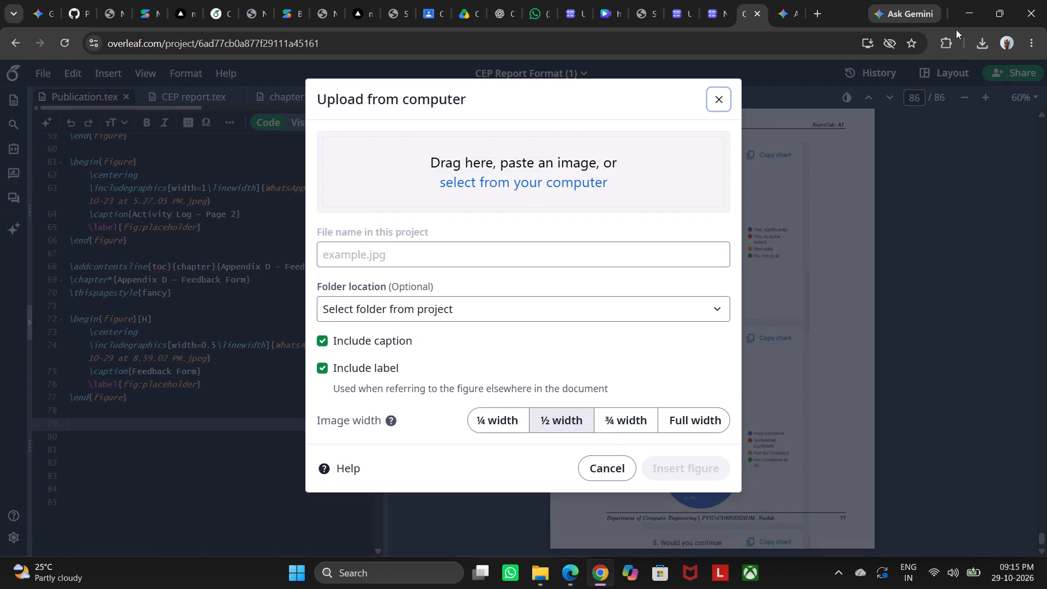
left_click(975, 52)
left_click(933, 110)
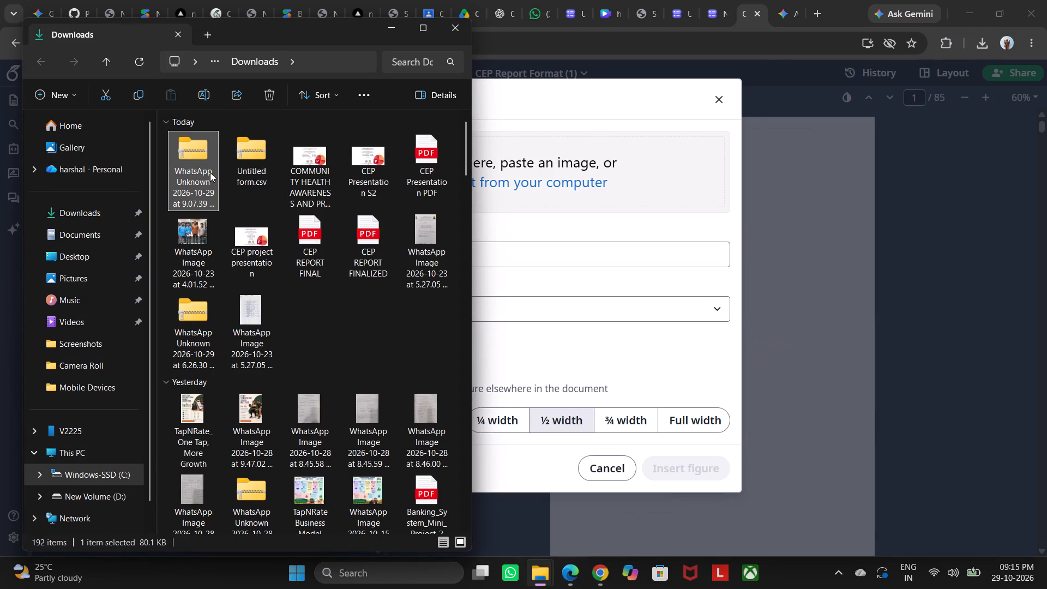
double_click(210, 172)
left_click_drag(257, 154, 562, 180)
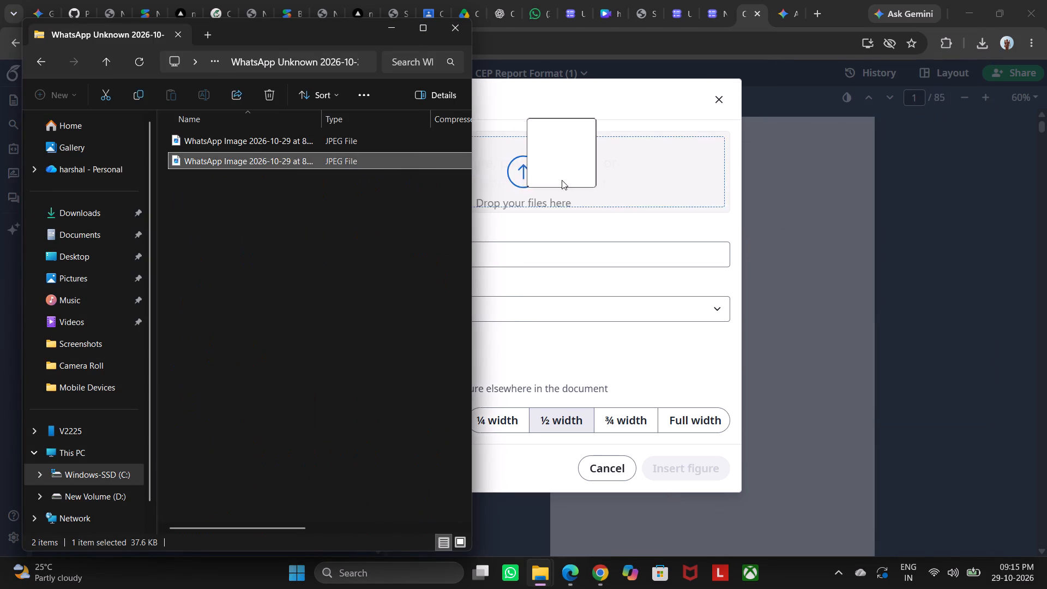
left_click_drag(562, 180, 563, 179)
double_click(418, 257)
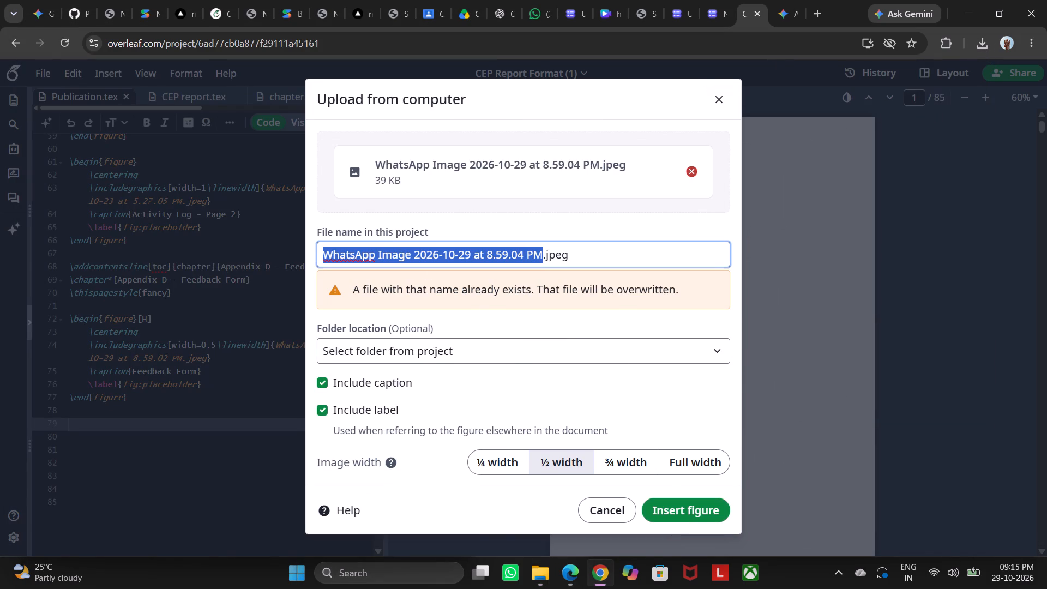
left_click(410, 255)
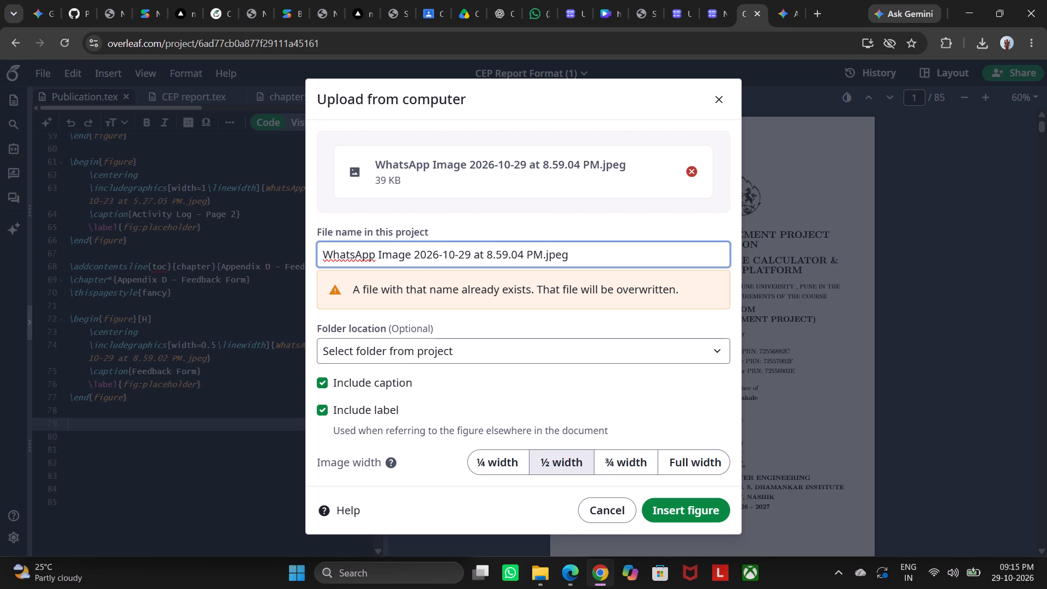
key("BackSpace")
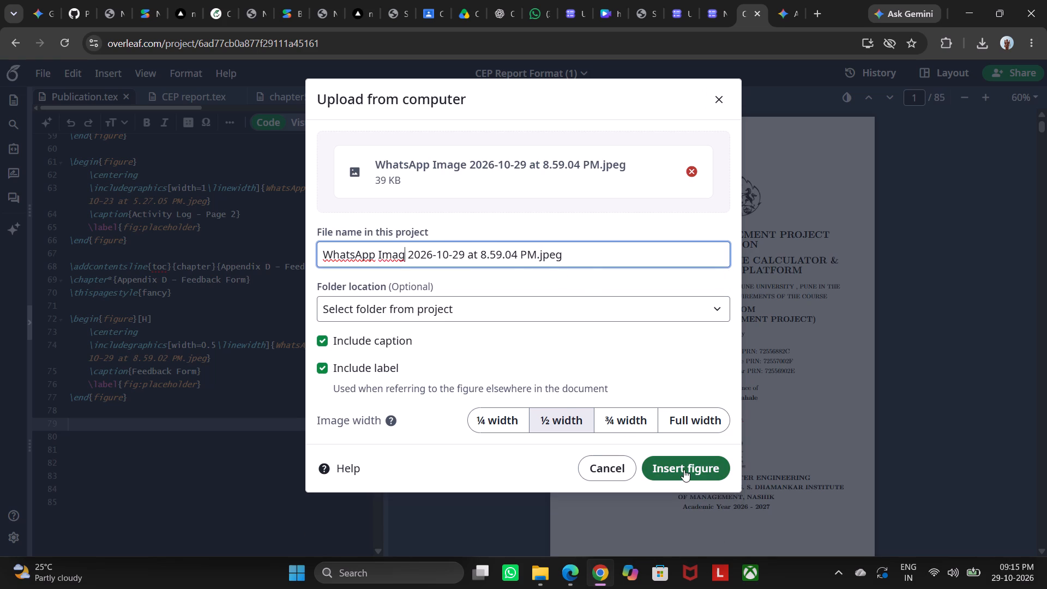
left_click(684, 470)
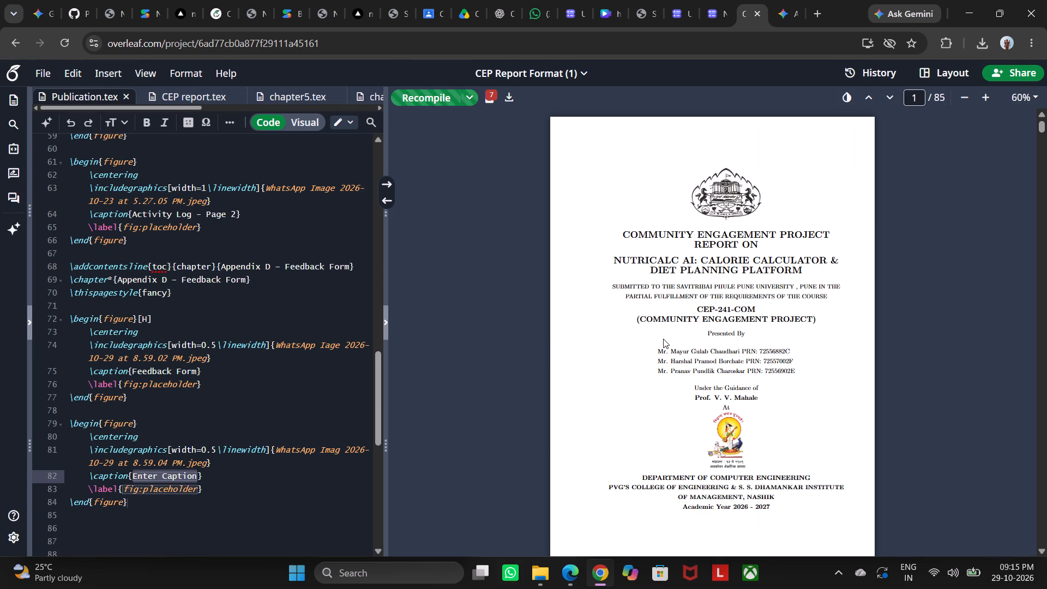
Replace the placeholder caption of the newly inserted second feedback figure with "Feedback Form".
left_click(196, 471)
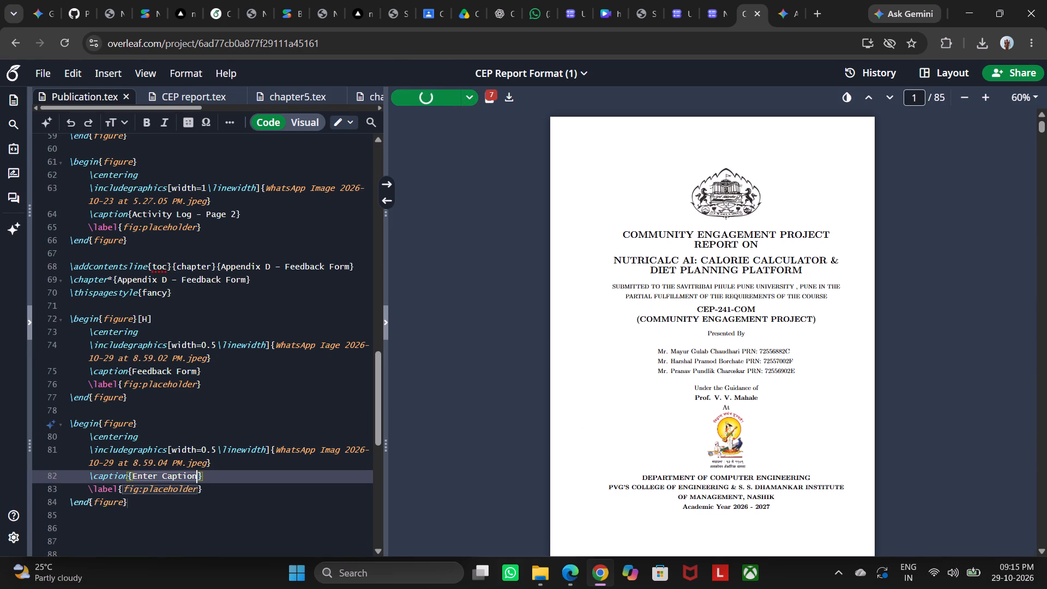
key("BackSpace")
key("BackSpace")
key("BackSpace")
key("BackSpace")
key("BackSpace")
key("BackSpace")
key("BackSpace")
key("BackSpace")
key("BackSpace")
key("BackSpace")
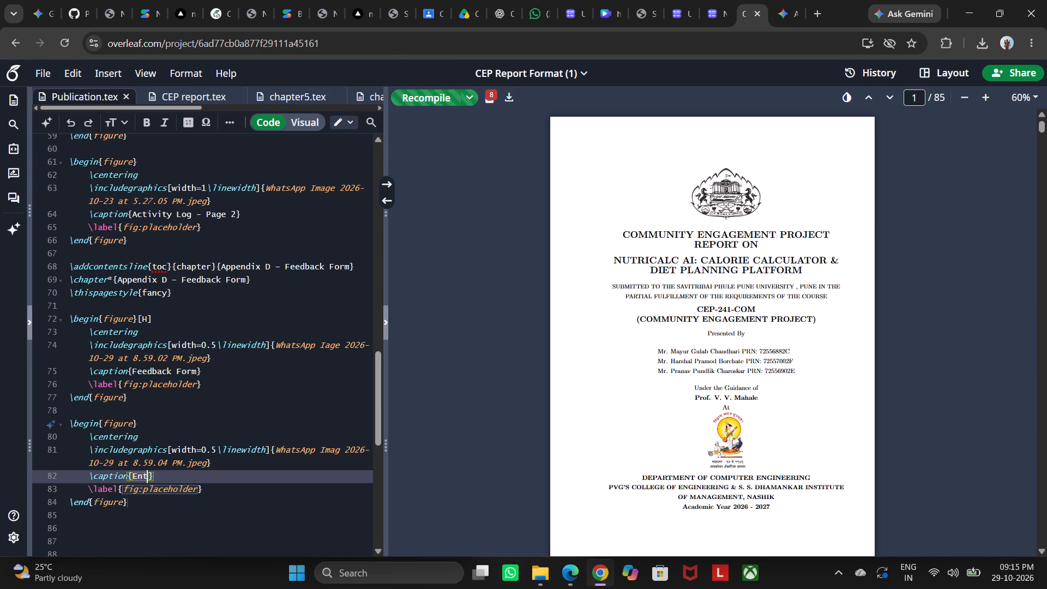
key("BackSpace")
key("BackSpace")
key("BackSpace")
key("ctrl+v")
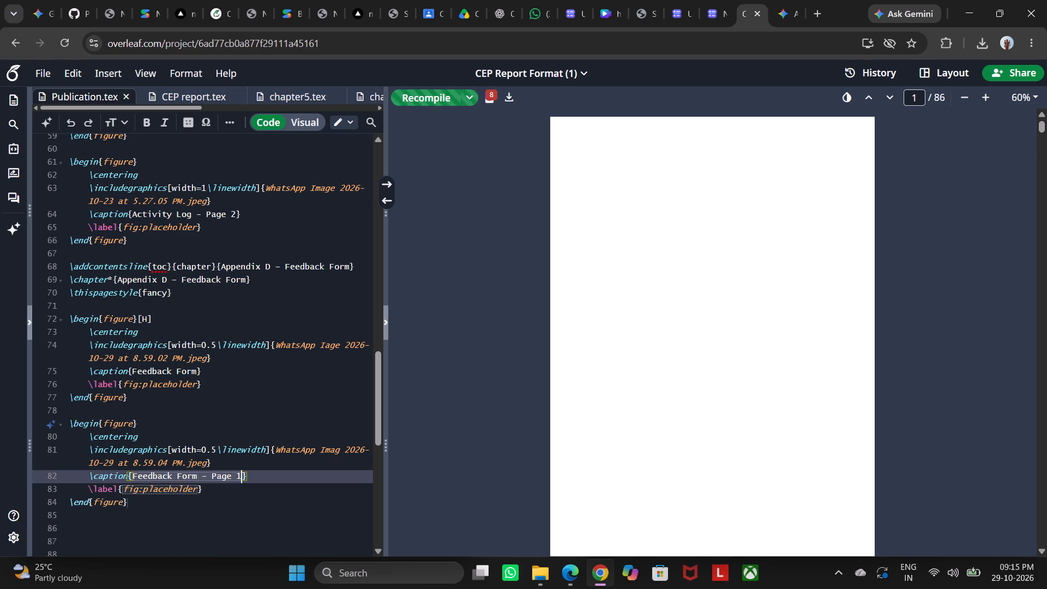
key("BackSpace")
key("BackSpace")
key("BackSpace")
key("BackSpace")
key("BackSpace")
key("BackSpace")
key("BackSpace")
key("BackSpace")
key("BackSpace")
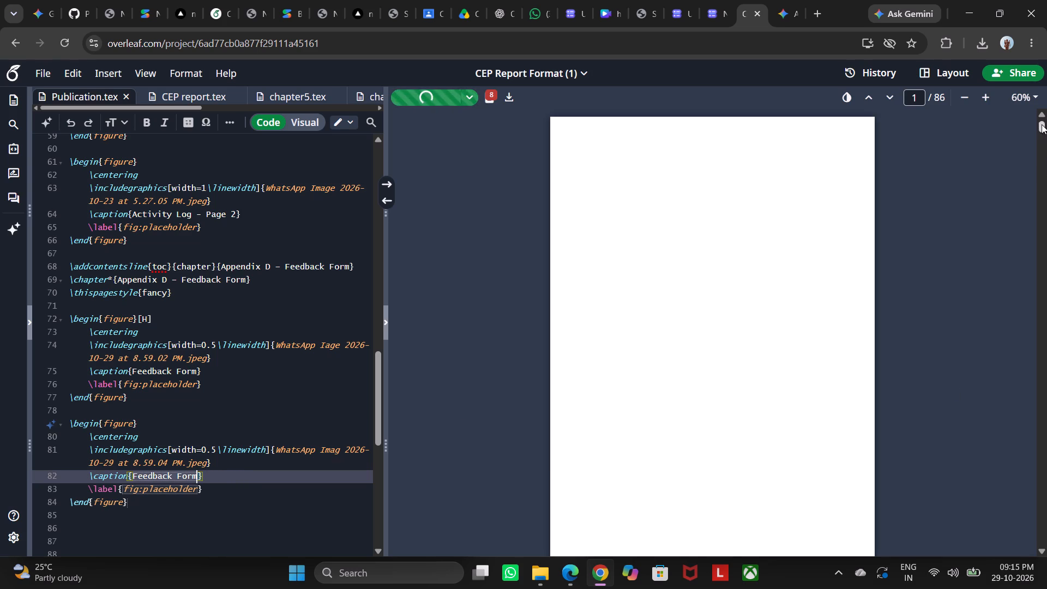
Recompile and examine the Appendix D pages to judge the second feedback image's fit.
left_click_drag(1040, 121, 585, 153)
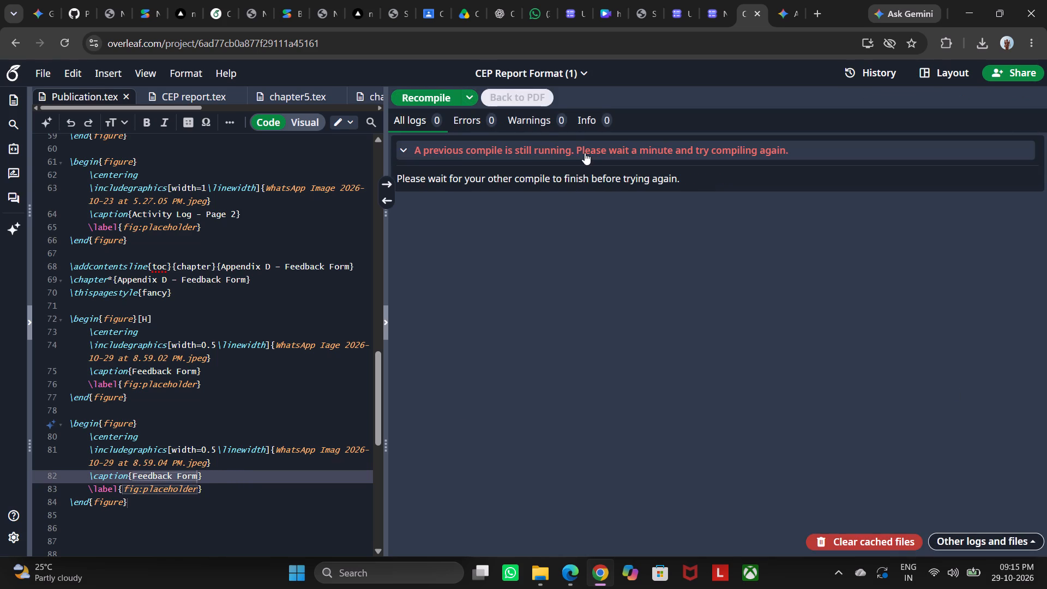
left_click(454, 100)
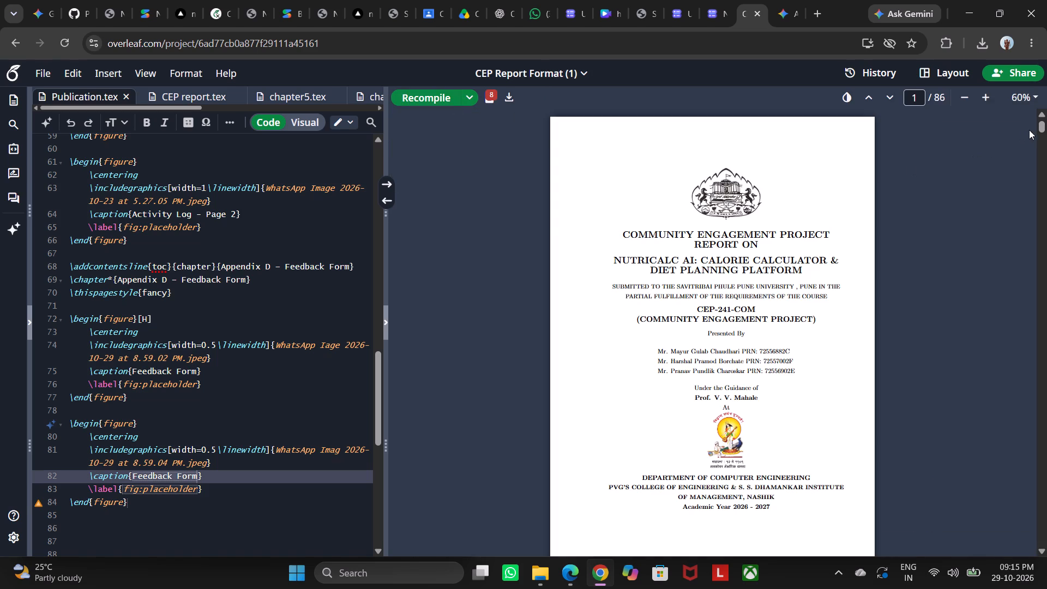
left_click_drag(1042, 128, 1046, 558)
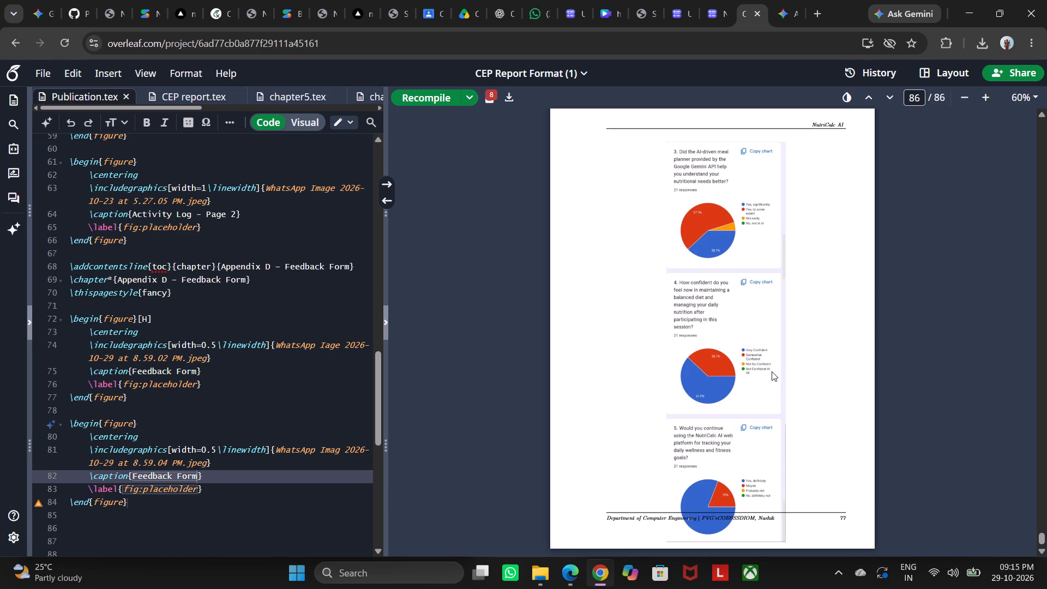
scroll(772, 371, "up", 8)
scroll(772, 371, "down", 3)
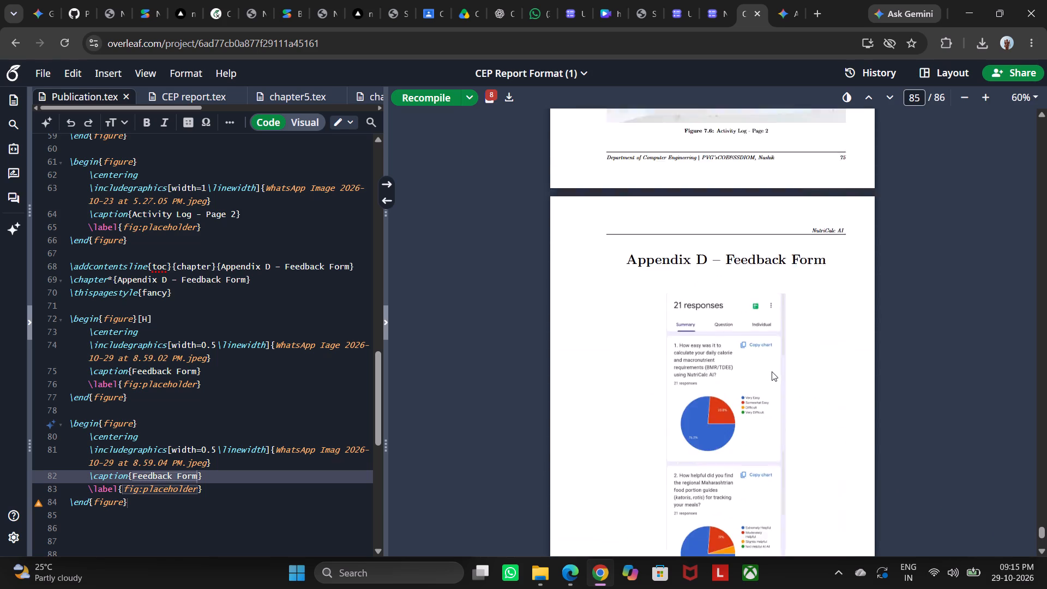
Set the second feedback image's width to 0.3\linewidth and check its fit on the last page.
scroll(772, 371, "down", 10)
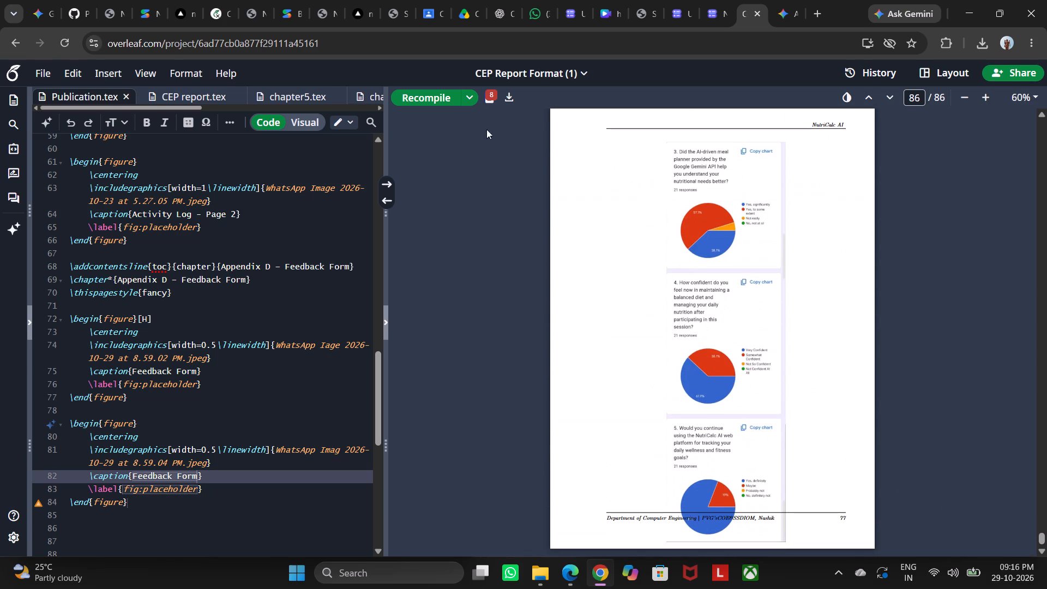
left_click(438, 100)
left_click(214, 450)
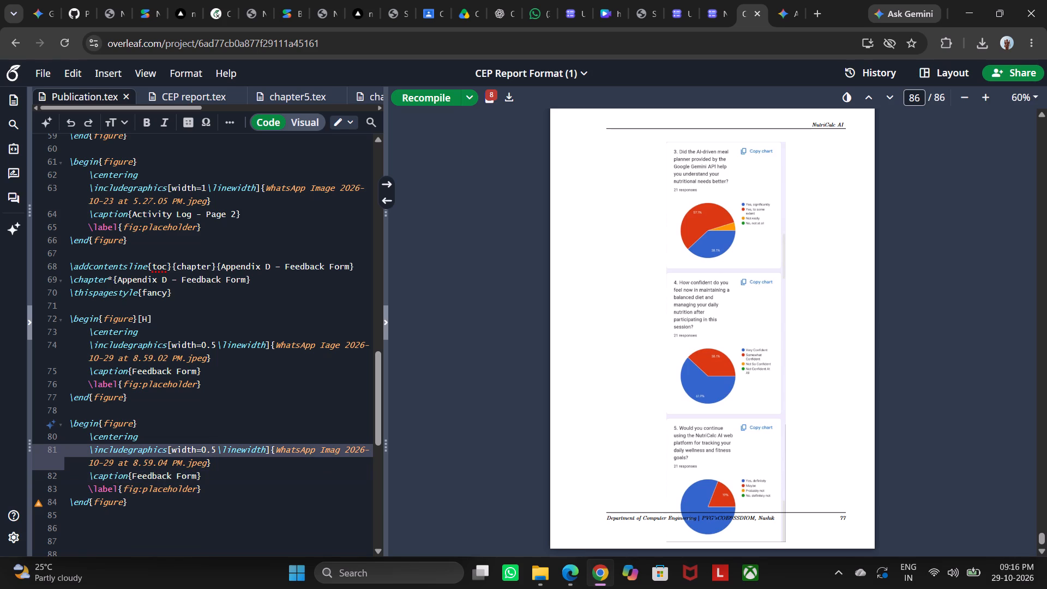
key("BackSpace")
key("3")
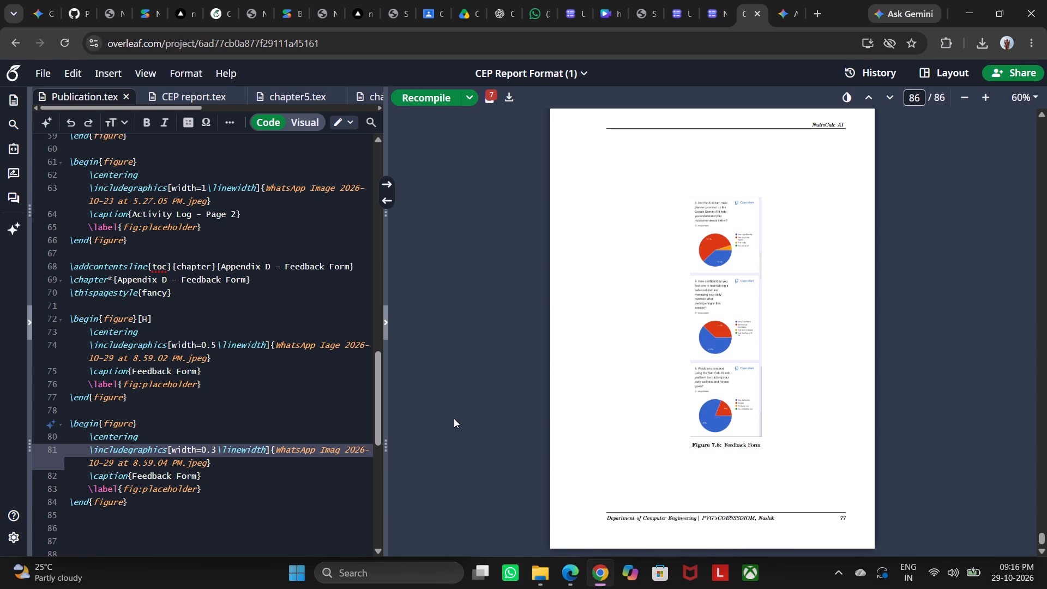
Set the second feedback image's width to 0.4\linewidth, keeping the \includegraphics options on one line.
key("BackSpace")
key("4")
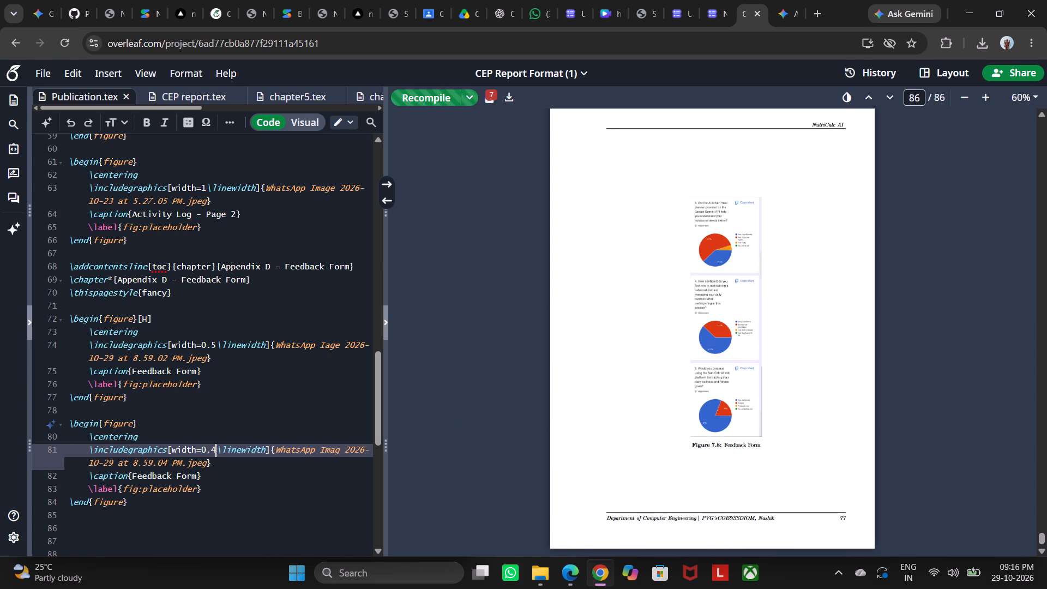
key("Return")
key("BackSpace")
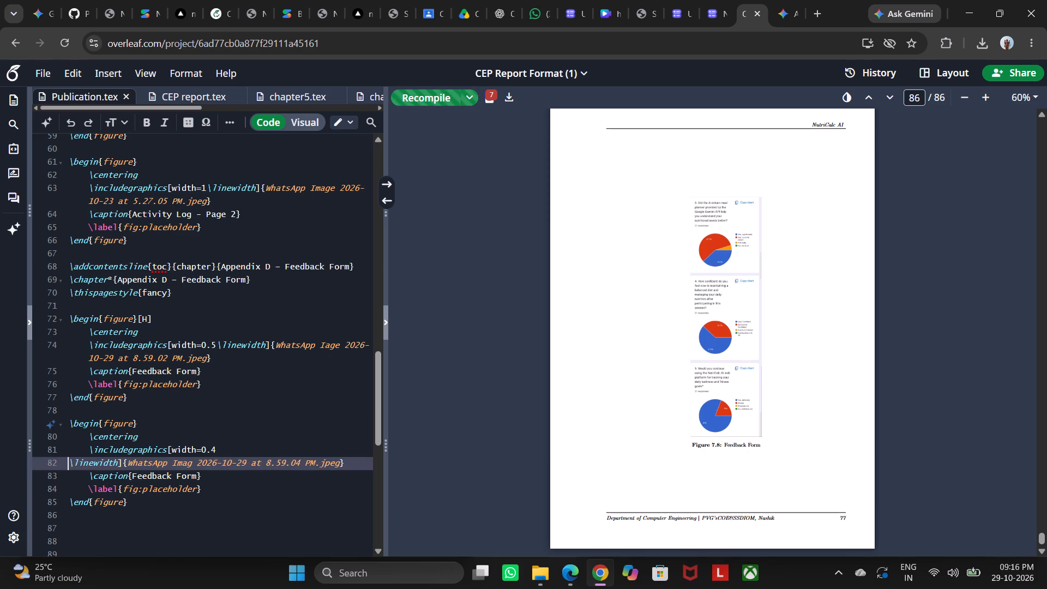
key("BackSpace")
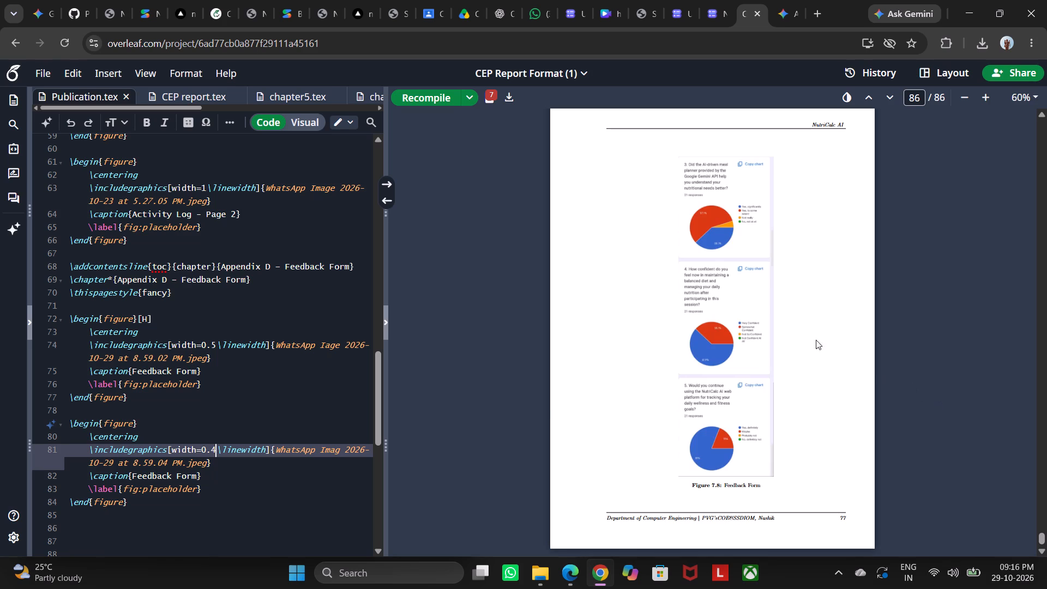
Examine the compiled pages from Appendix D back to the Appendix A – Project Proposal title page.
scroll(811, 336, "up", 7)
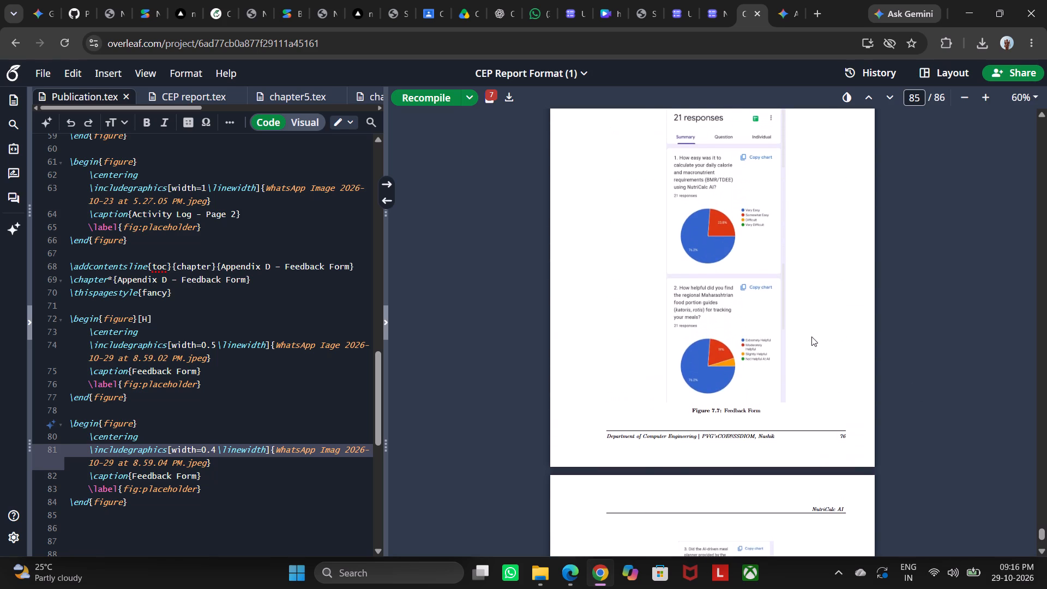
scroll(811, 336, "up", 8)
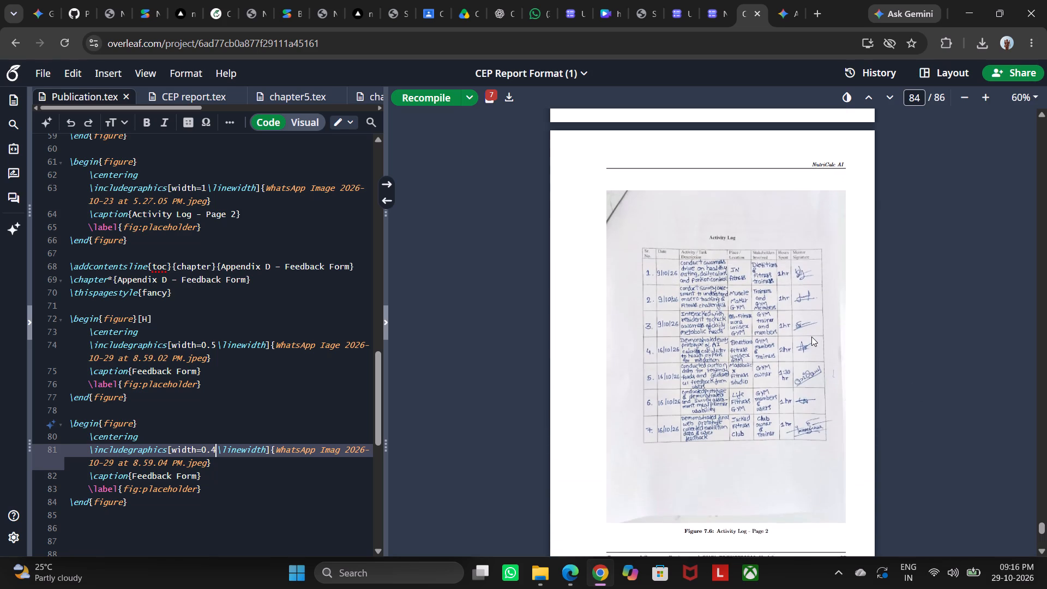
scroll(811, 336, "up", 11)
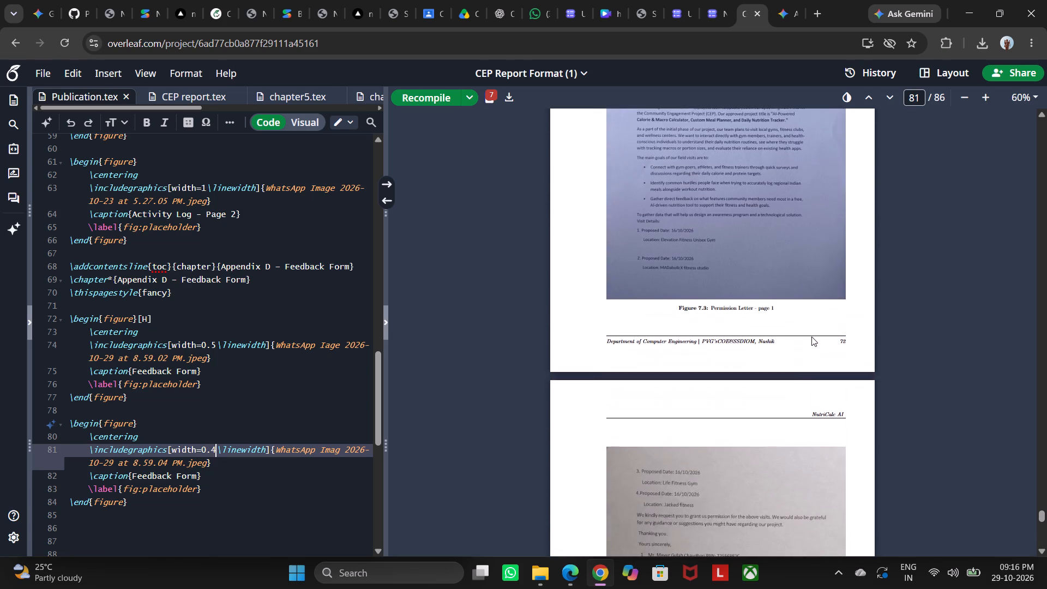
scroll(811, 336, "up", 9)
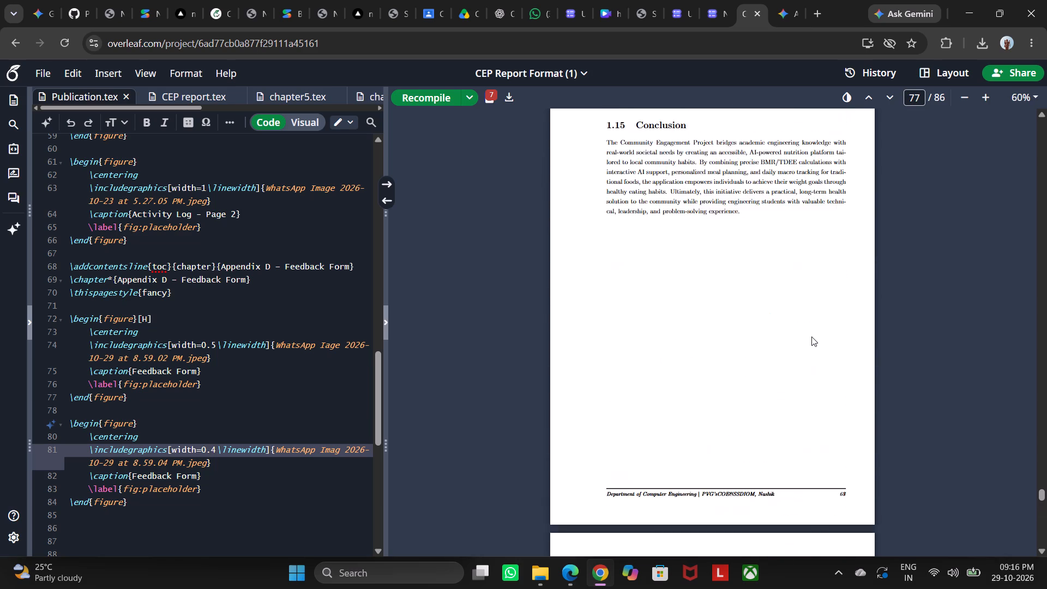
scroll(811, 336, "up", 14)
scroll(811, 336, "down", 7)
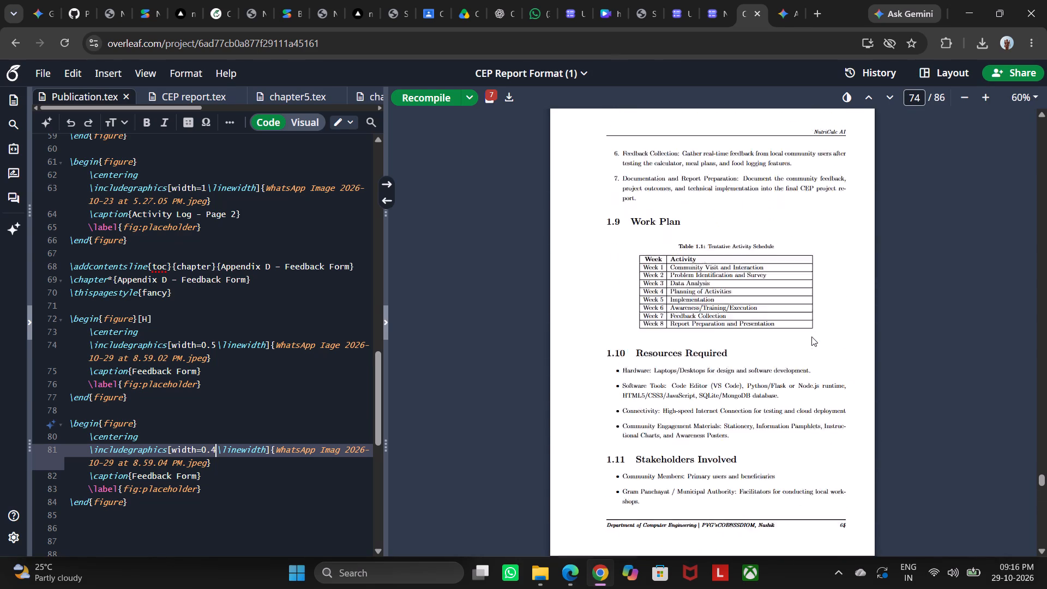
scroll(811, 336, "up", 14)
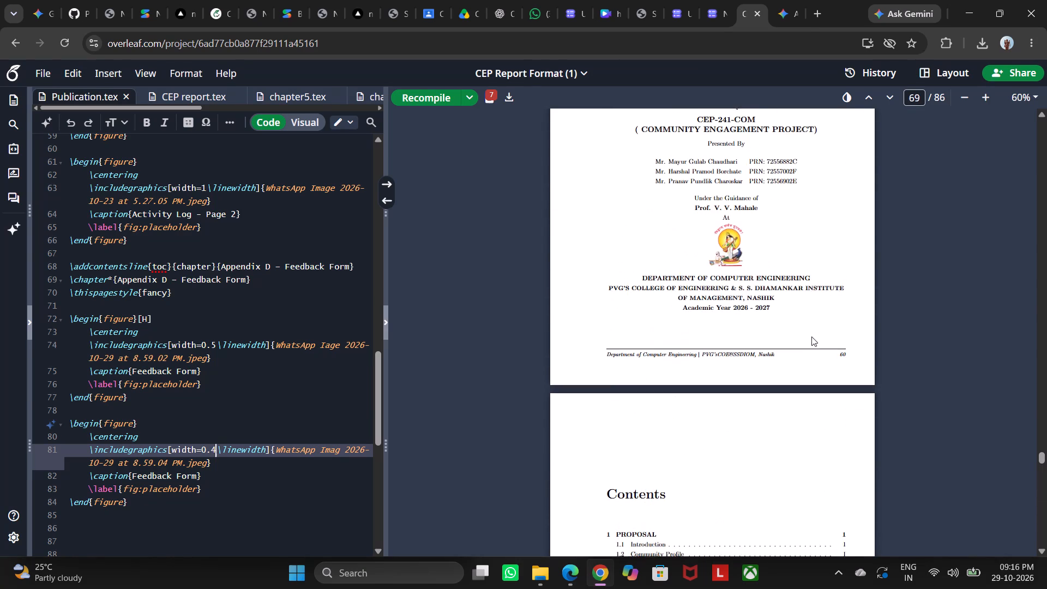
scroll(811, 336, "up", 8)
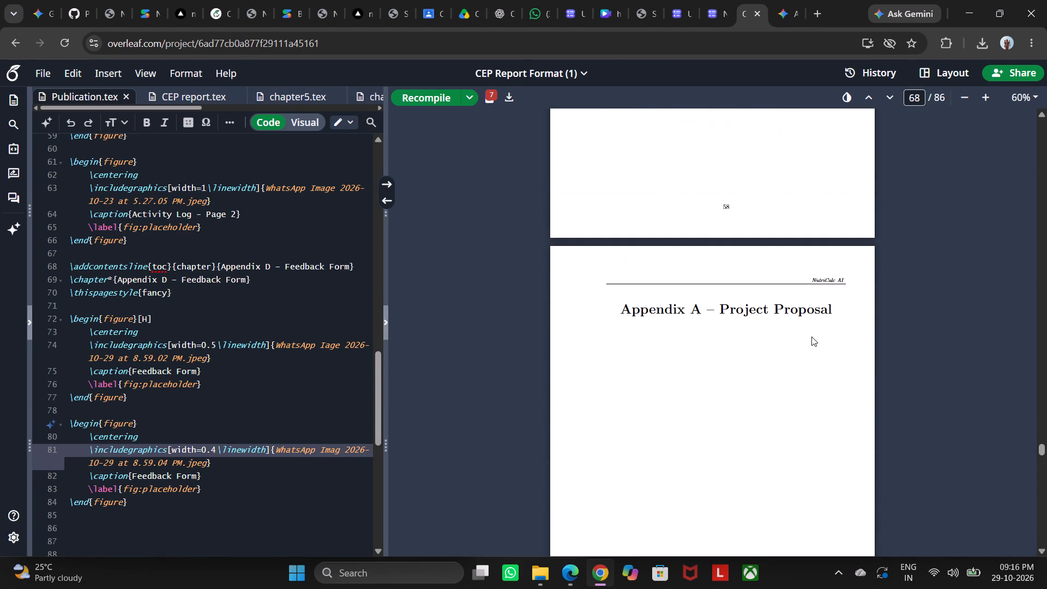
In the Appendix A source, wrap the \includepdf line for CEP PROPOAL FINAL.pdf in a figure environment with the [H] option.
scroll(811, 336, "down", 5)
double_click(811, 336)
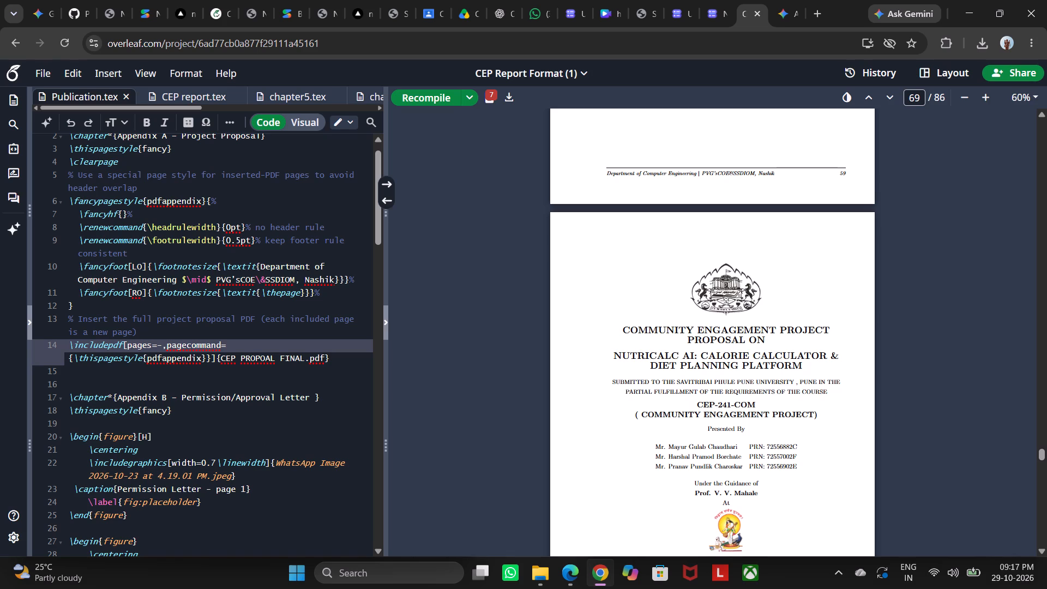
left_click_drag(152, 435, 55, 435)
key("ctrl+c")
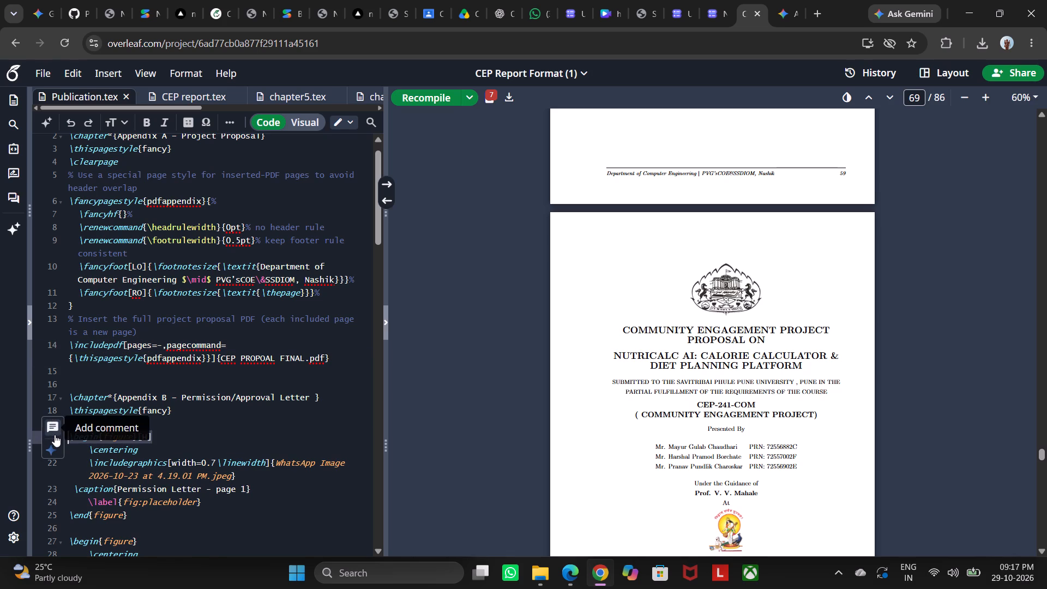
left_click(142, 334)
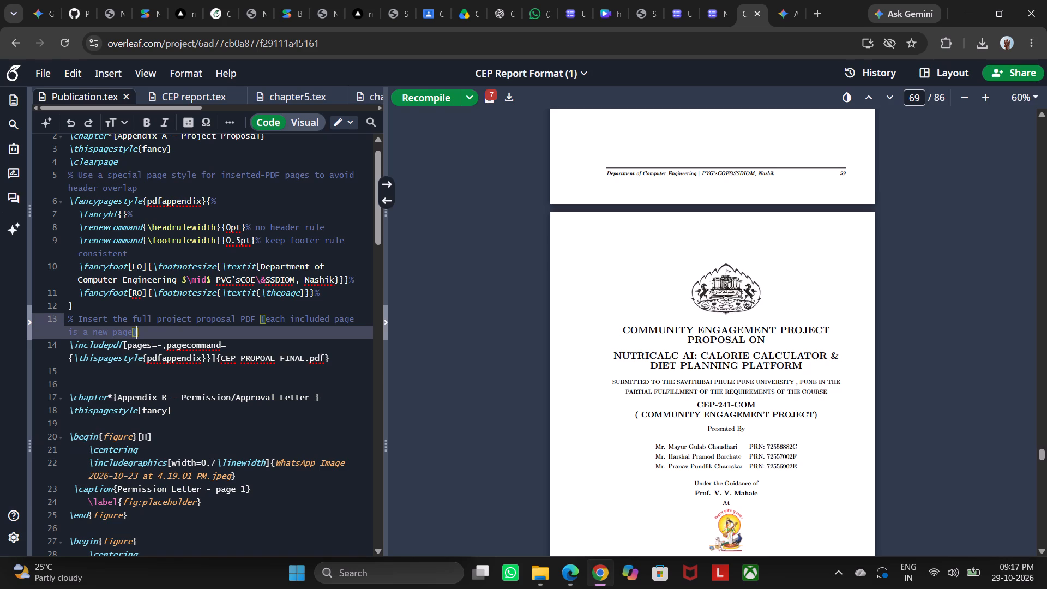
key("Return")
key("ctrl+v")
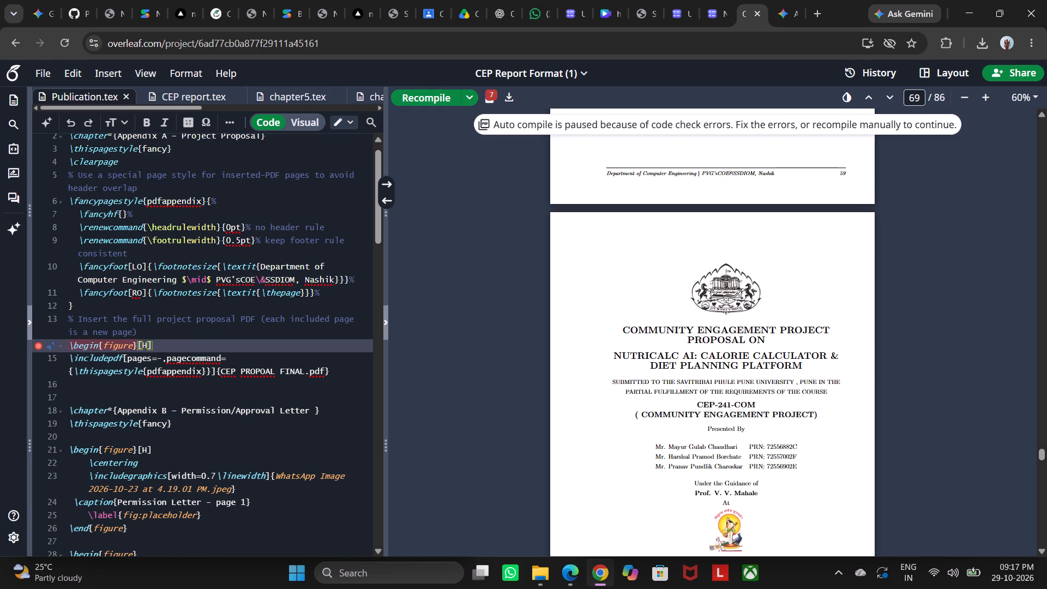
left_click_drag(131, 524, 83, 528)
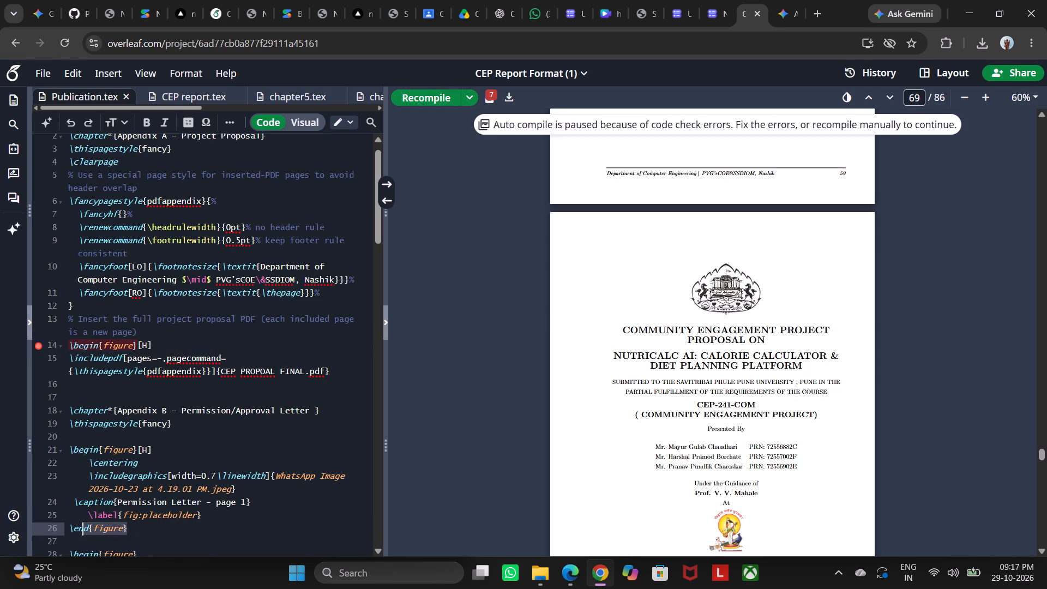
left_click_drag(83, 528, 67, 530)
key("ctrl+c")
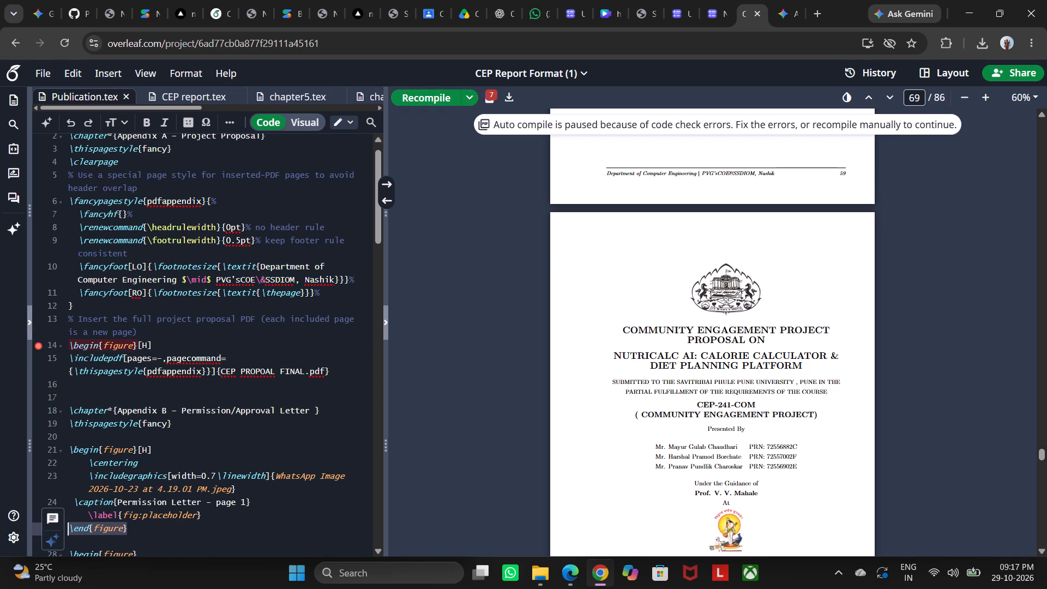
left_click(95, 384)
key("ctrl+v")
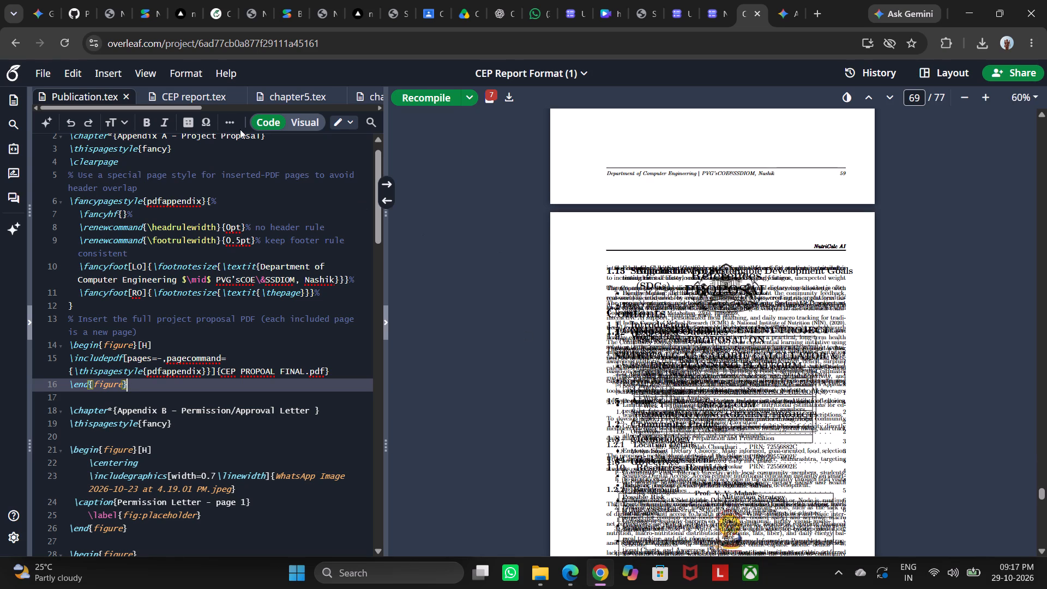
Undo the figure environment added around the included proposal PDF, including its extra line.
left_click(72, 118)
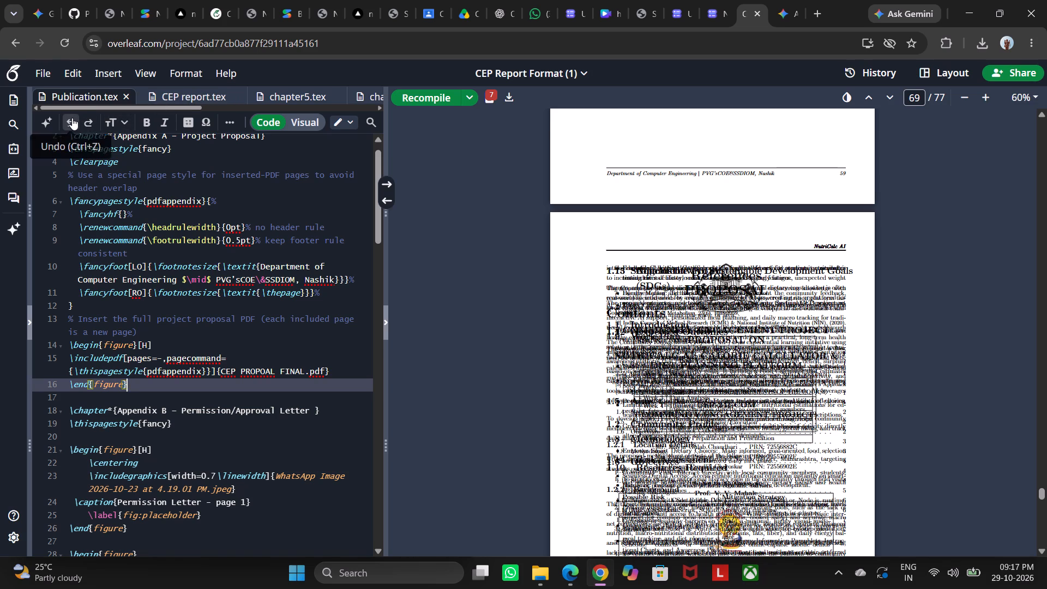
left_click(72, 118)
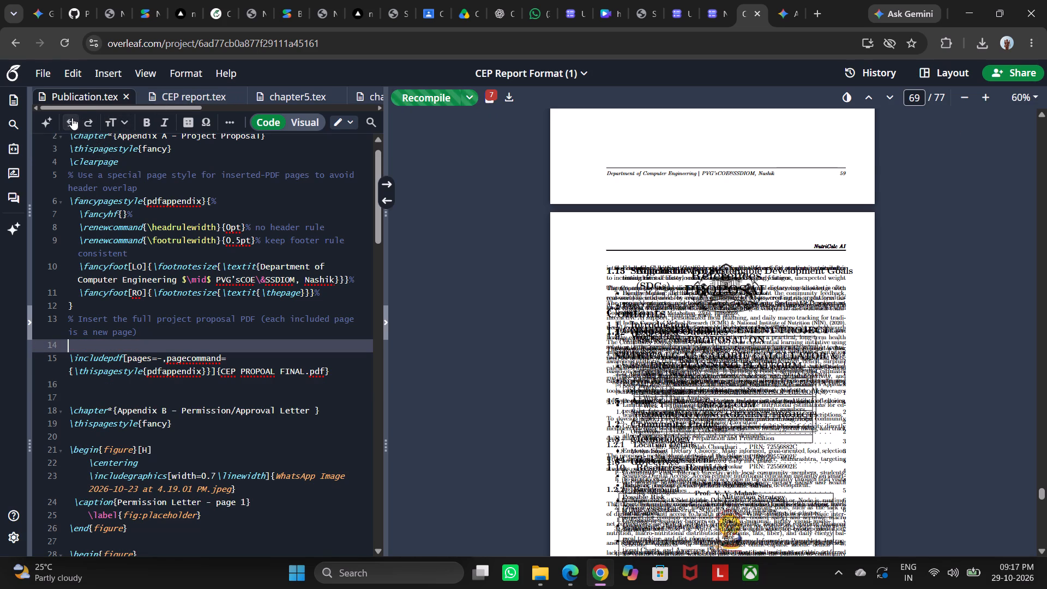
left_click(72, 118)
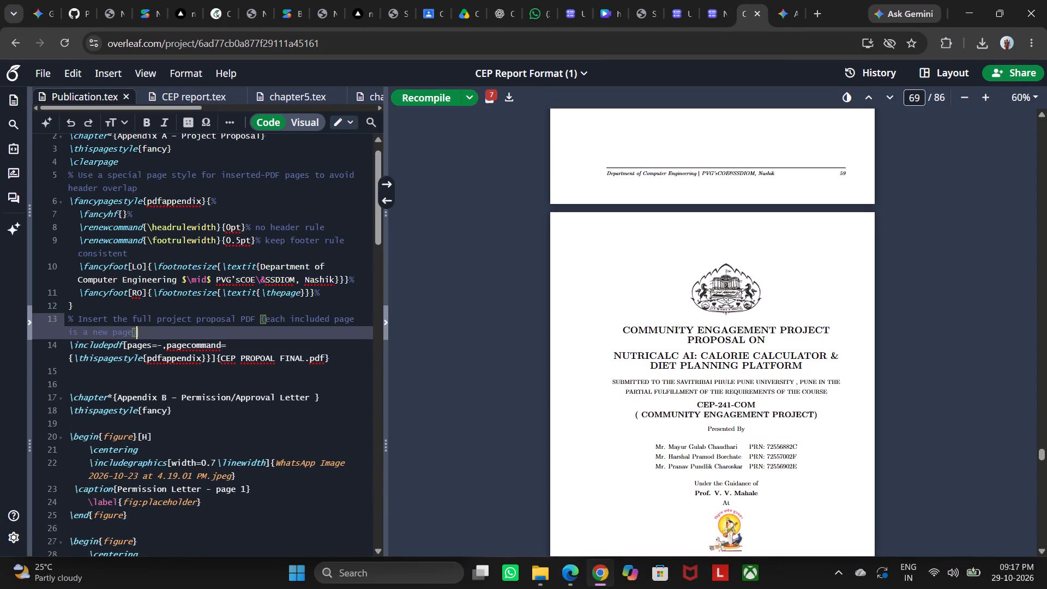
Examine the compiled PDF from the Appendix A title page and proposal cover back through the preceding chapters.
scroll(694, 265, "up", 4)
scroll(694, 265, "down", 1)
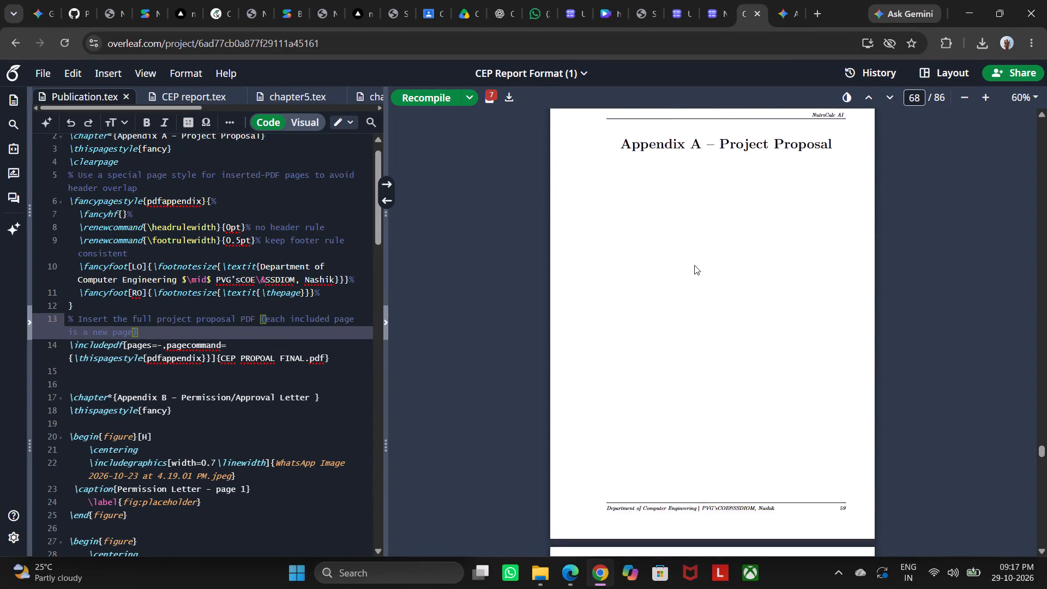
scroll(694, 265, "down", 1)
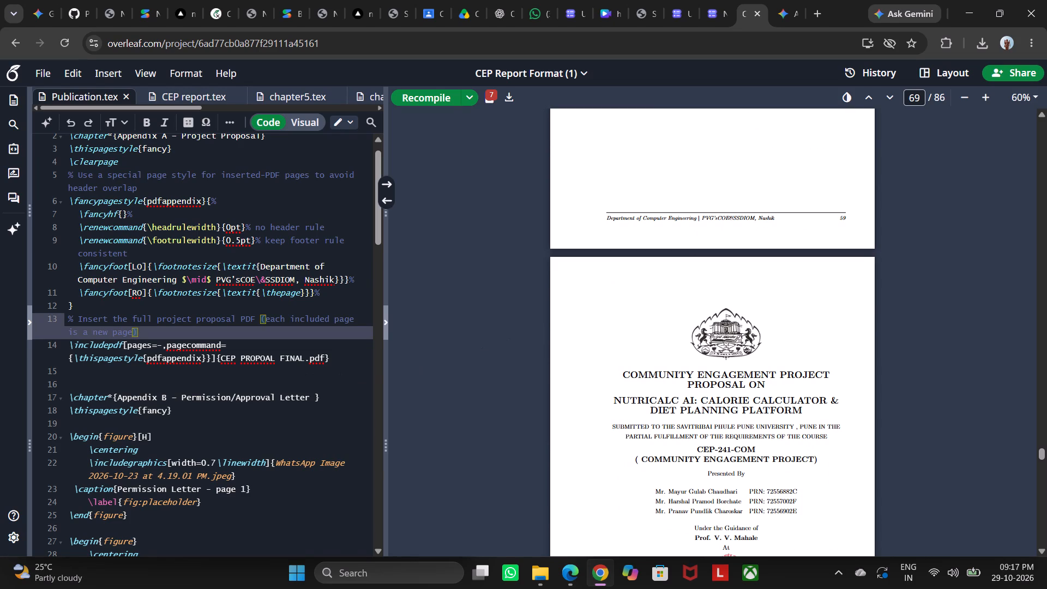
left_click(129, 360)
left_click(250, 384)
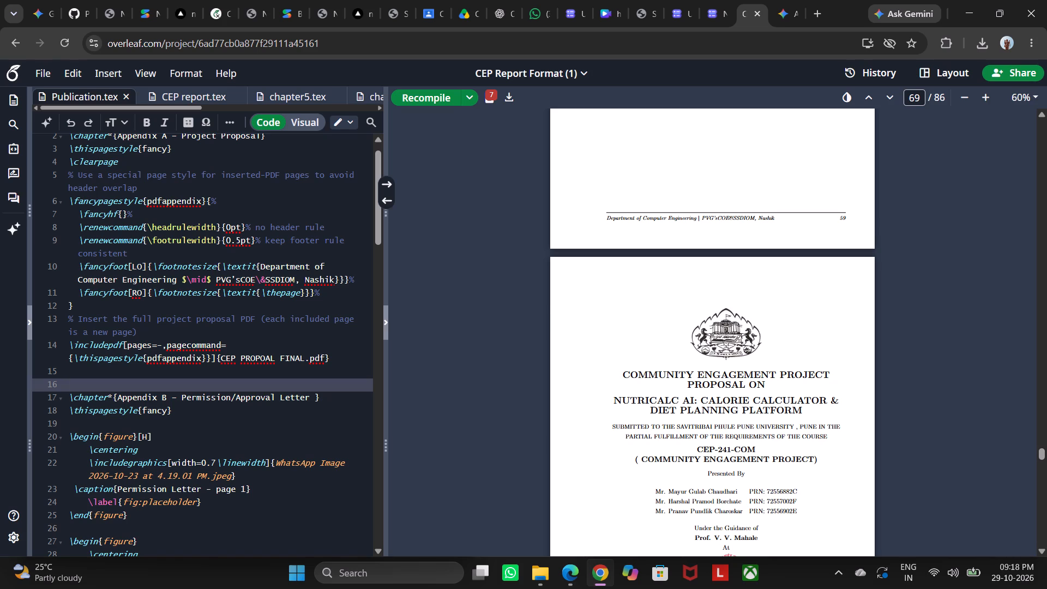
scroll(648, 314, "up", 13)
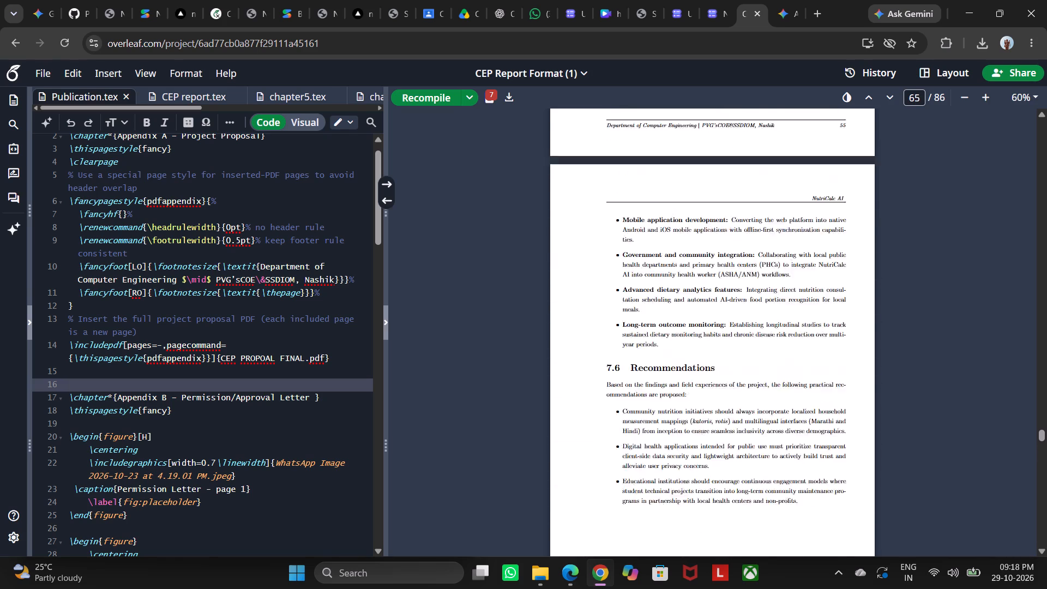
scroll(648, 314, "up", 15)
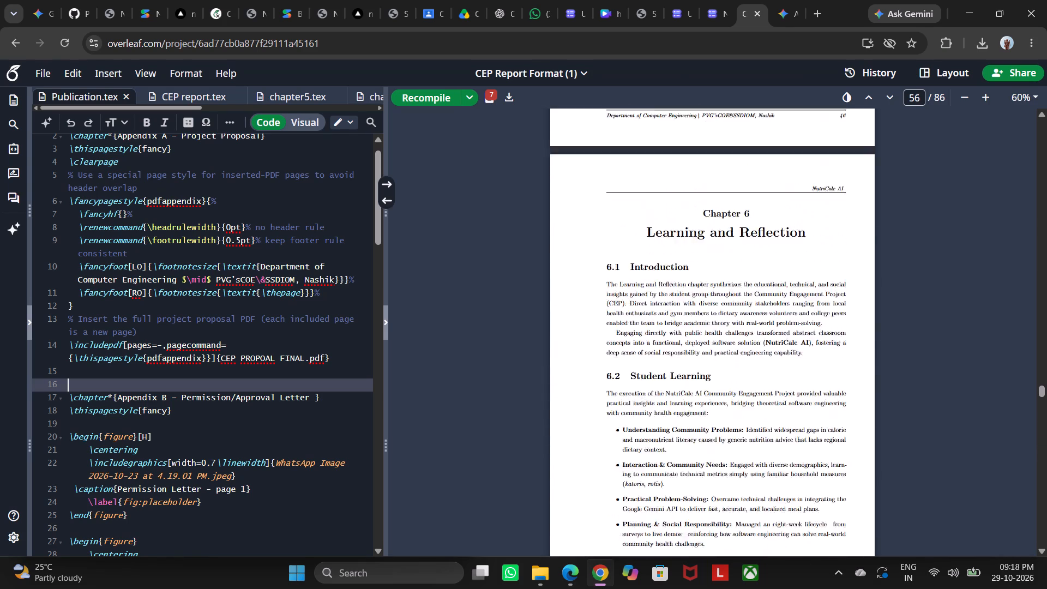
scroll(648, 314, "up", 11)
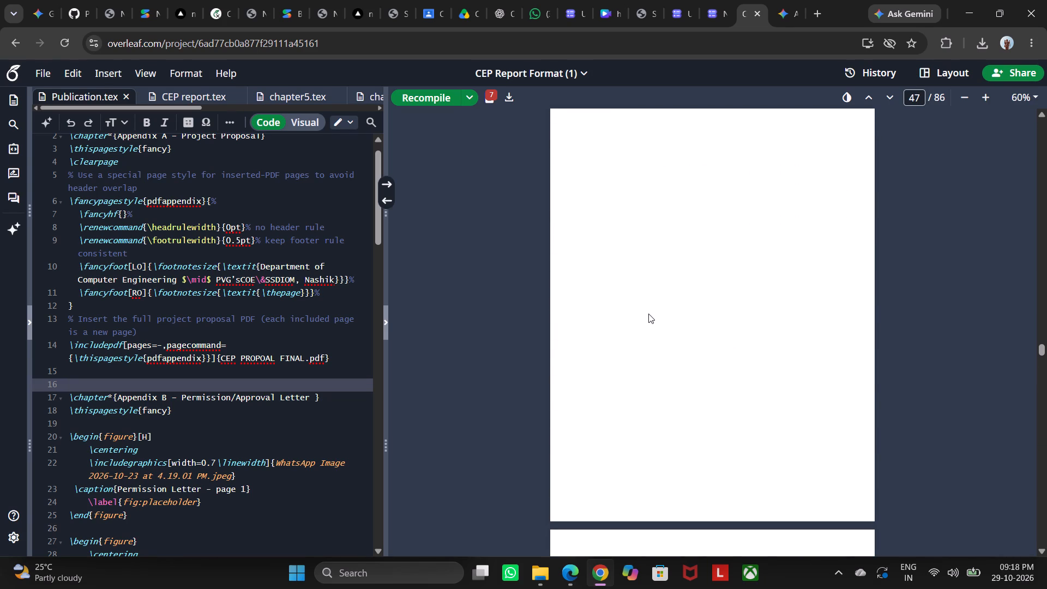
Examine the compiled PDF from the Chapter 5 pre- and post-intervention assessment tables through to the last page of the report.
scroll(648, 314, "down", 5)
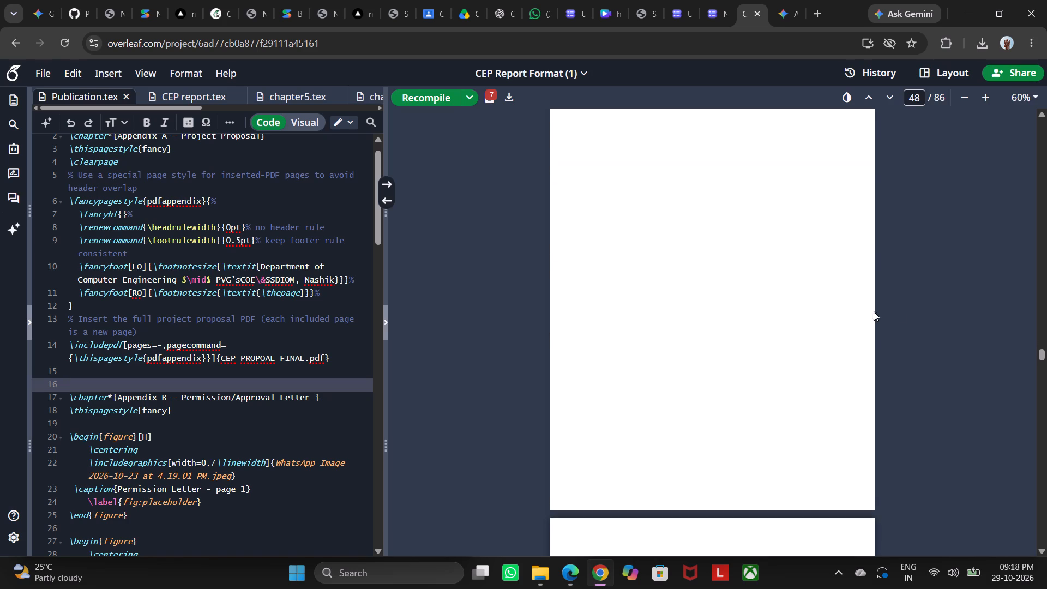
left_click_drag(1046, 354, 1046, 361)
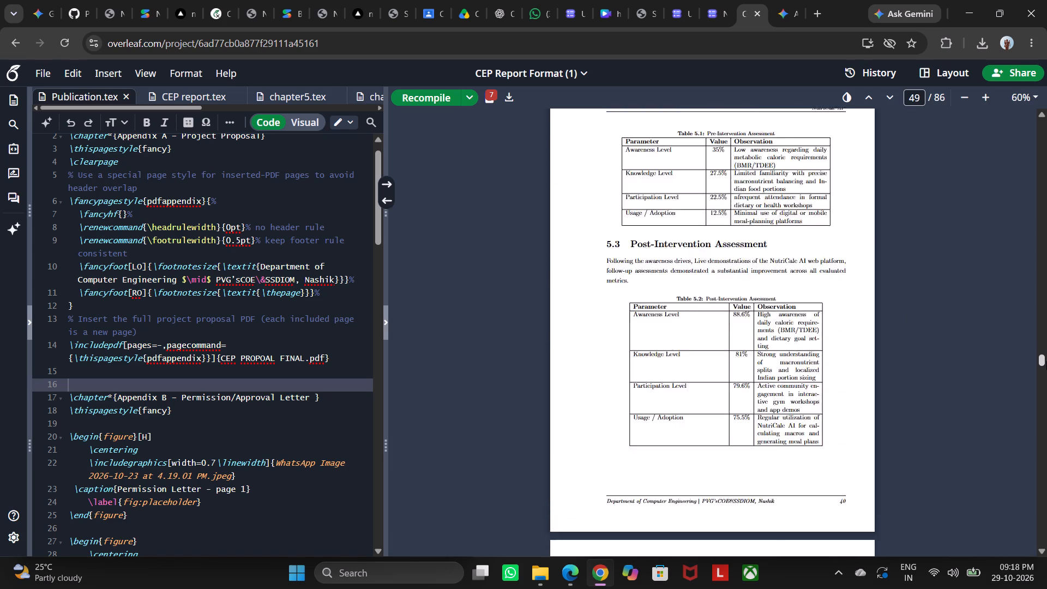
left_click_drag(1046, 361, 1046, 558)
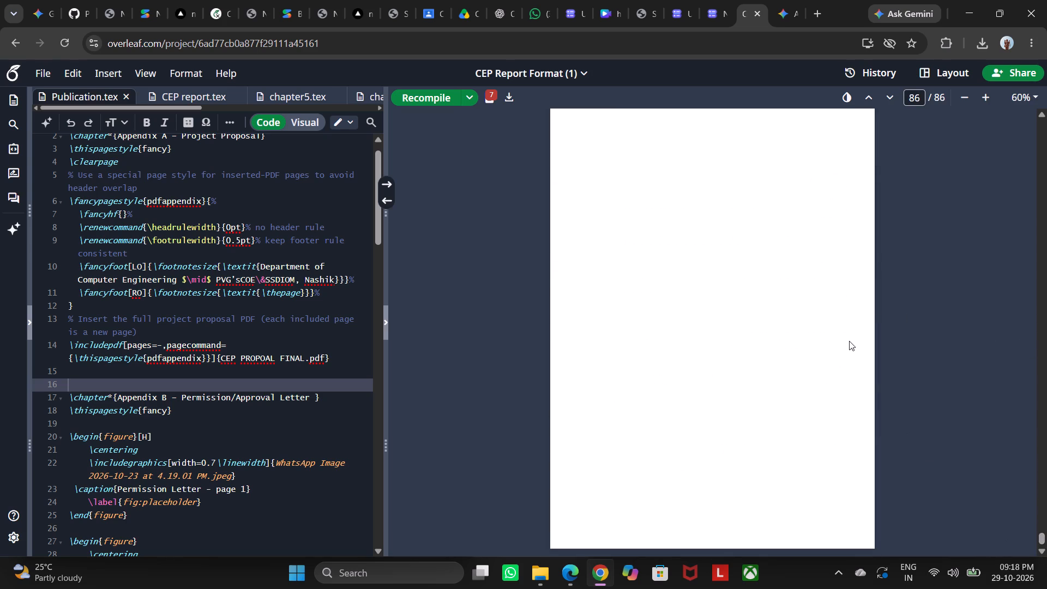
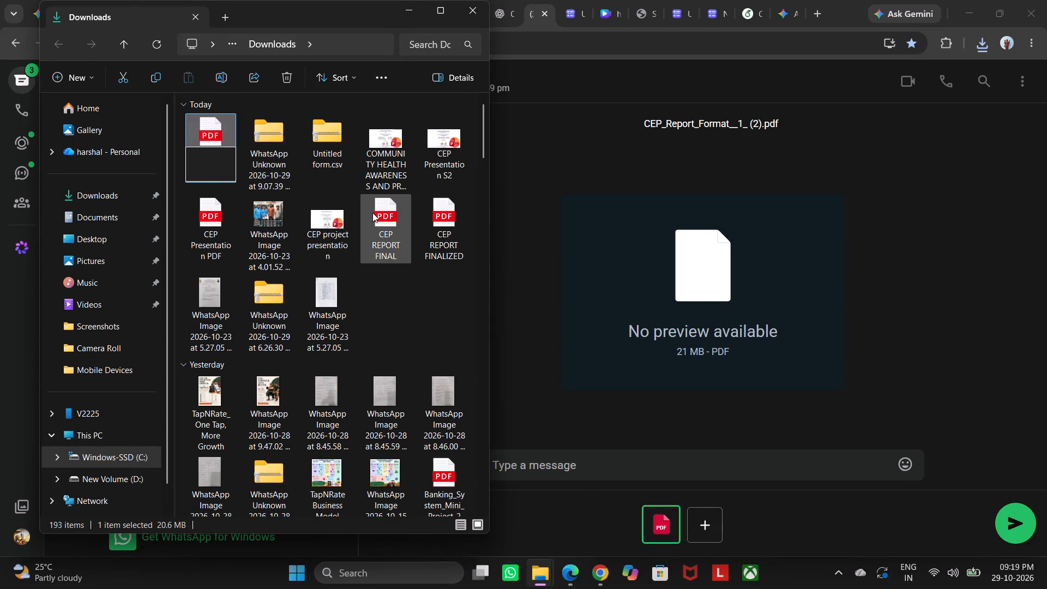
Delete the CEP REPORT FINAL PDF from the Downloads folder in File Explorer.
left_click(279, 79)
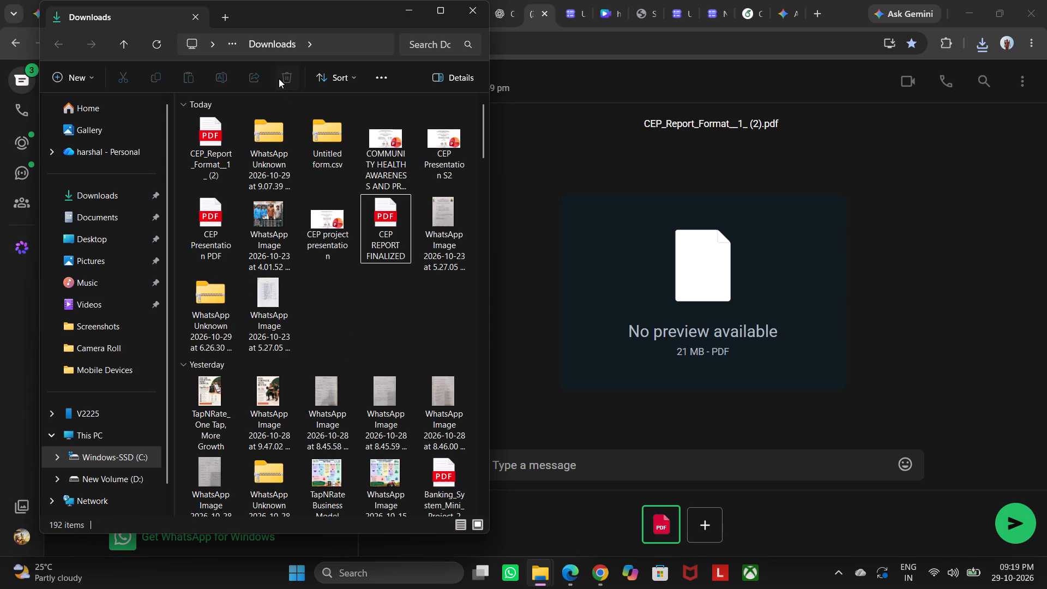
Rename the downloaded CEP_Report_Format__1_ (2) PDF as CEP REPORT.
left_click(212, 128)
left_click(225, 166)
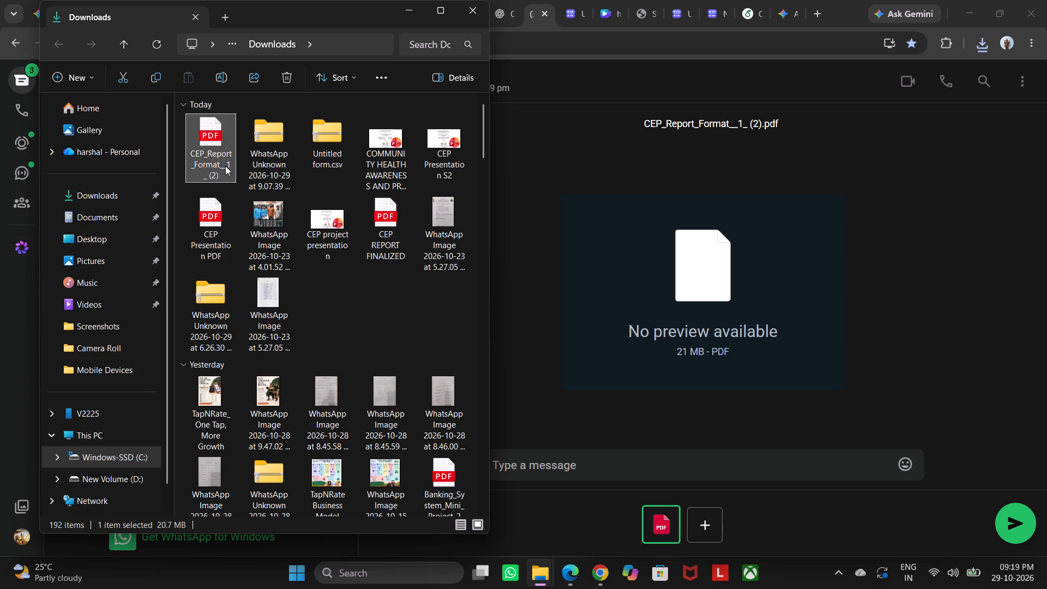
left_click(224, 79)
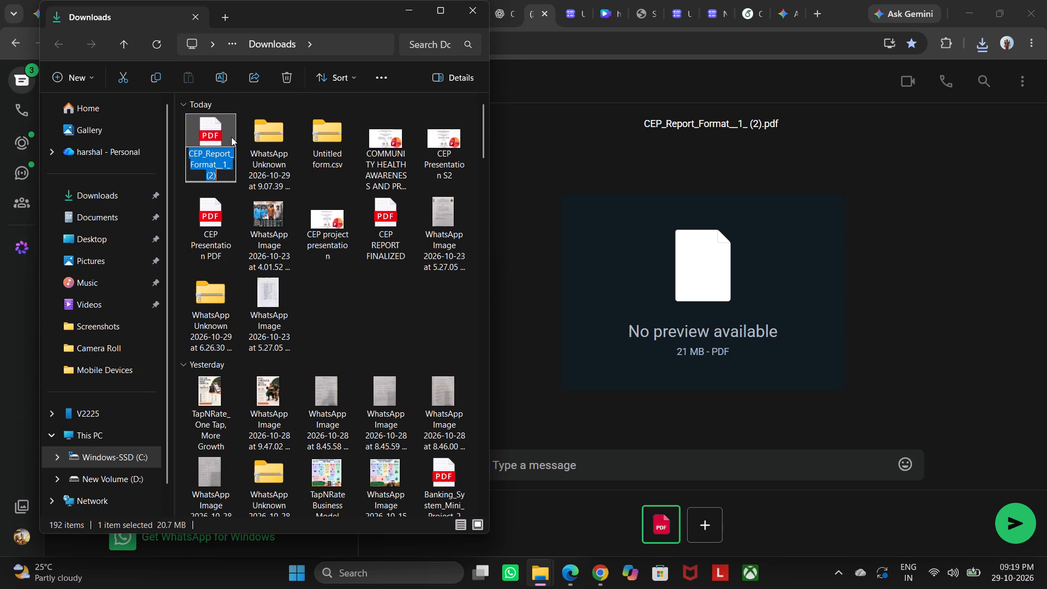
key("BackSpace")
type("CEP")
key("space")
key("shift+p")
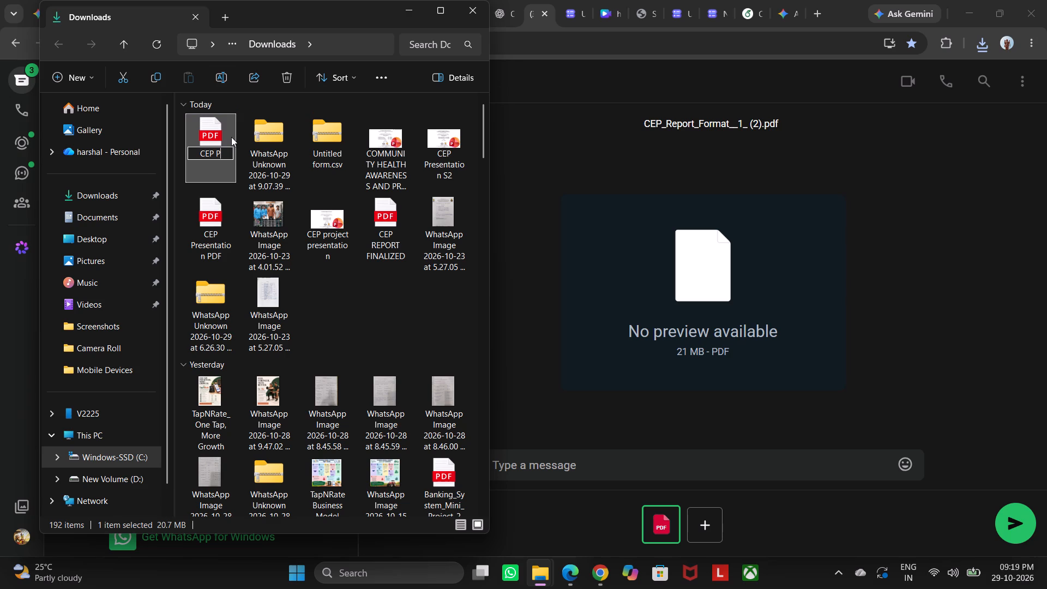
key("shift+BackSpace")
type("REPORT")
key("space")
Rename the downloaded CEP REPORT PDF in the Downloads folder as CEP FINAL REPORT.
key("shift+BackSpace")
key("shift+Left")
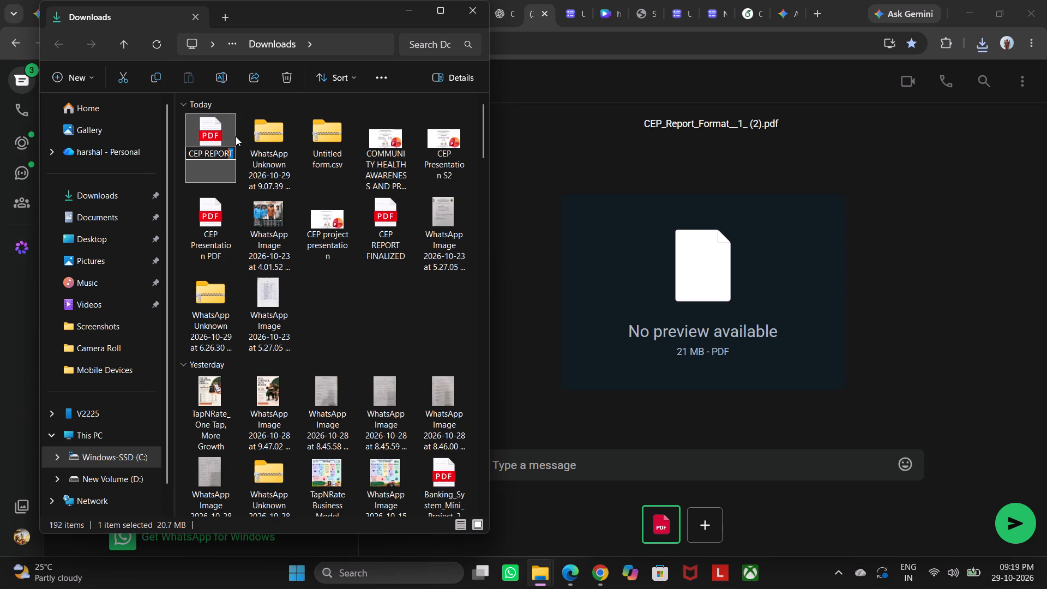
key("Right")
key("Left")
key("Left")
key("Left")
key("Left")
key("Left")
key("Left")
type("FINAL")
key("space")
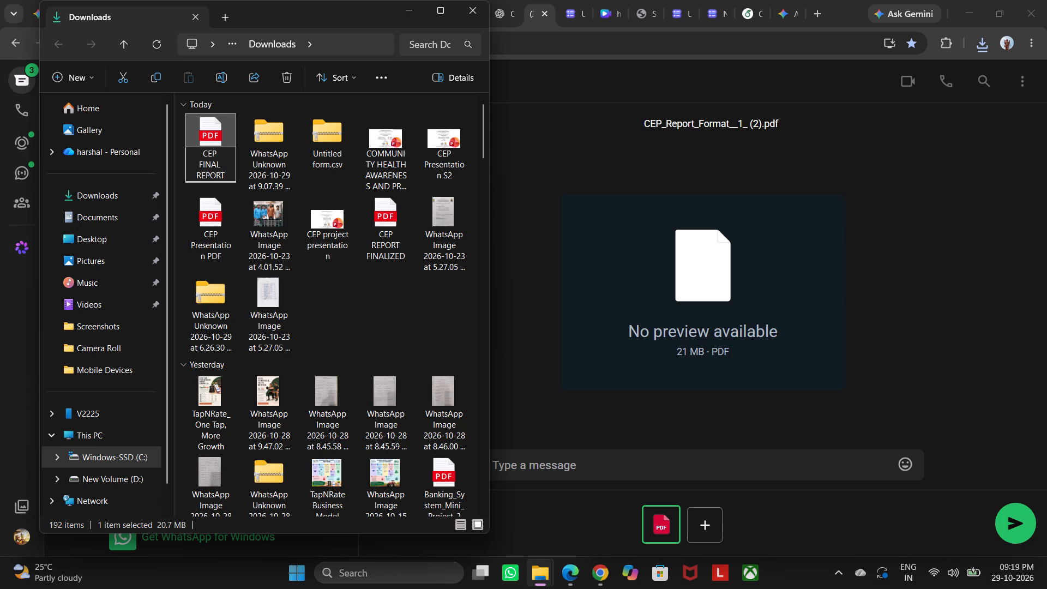
key("Return")
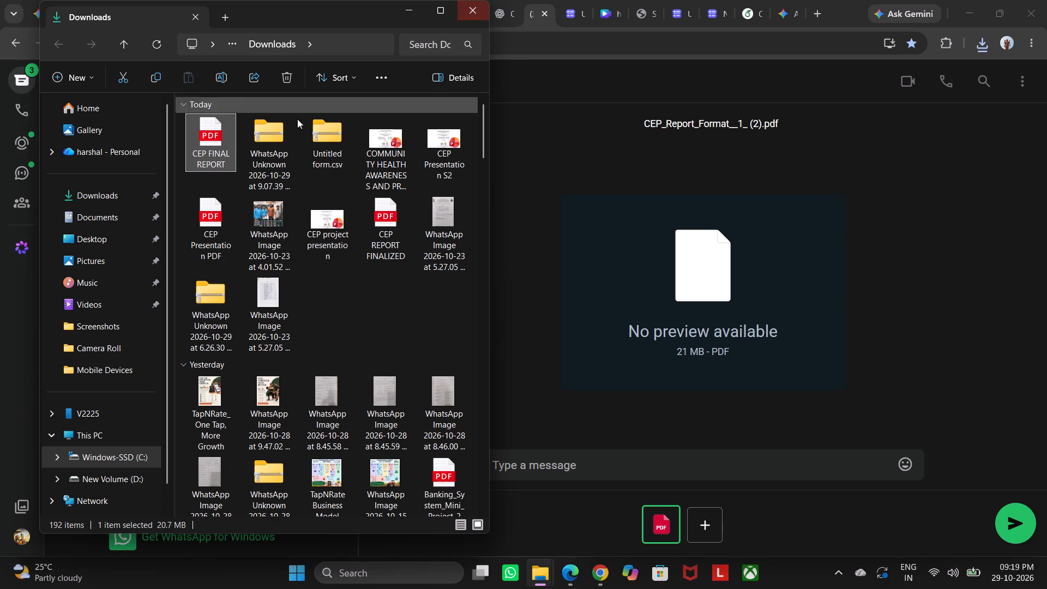
Open the CEP FINAL REPORT PDF and examine its pages from the cover through to the feedback form at the end.
double_click(204, 146)
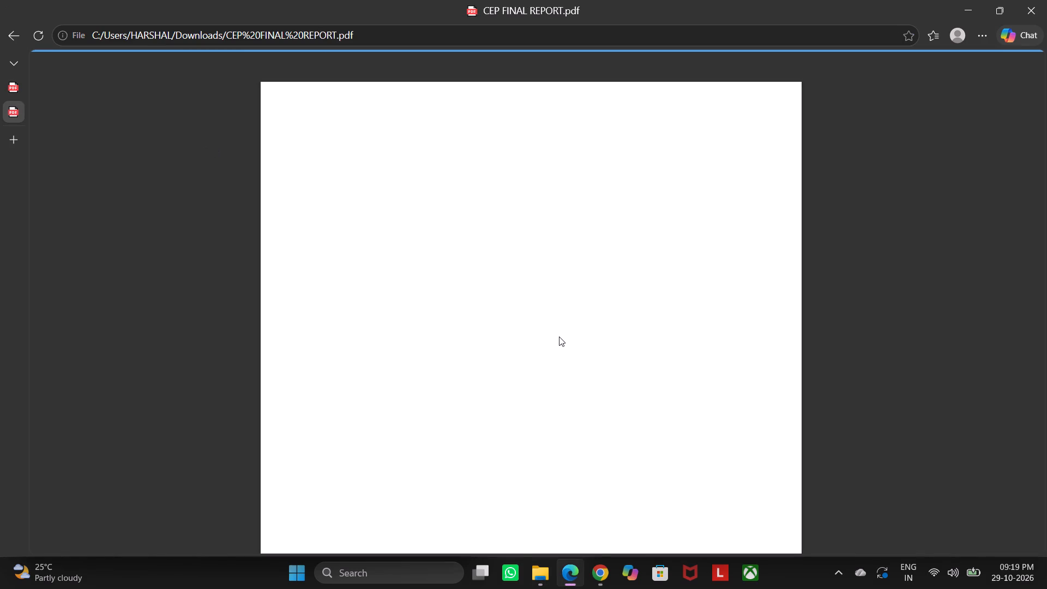
scroll(559, 336, "down", 3)
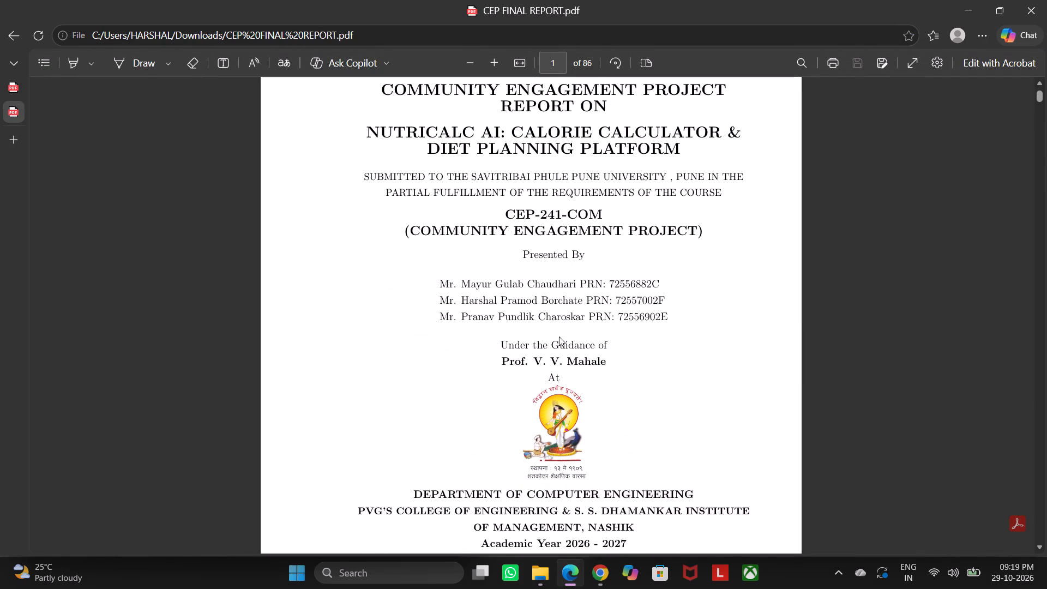
scroll(559, 336, "down", 5)
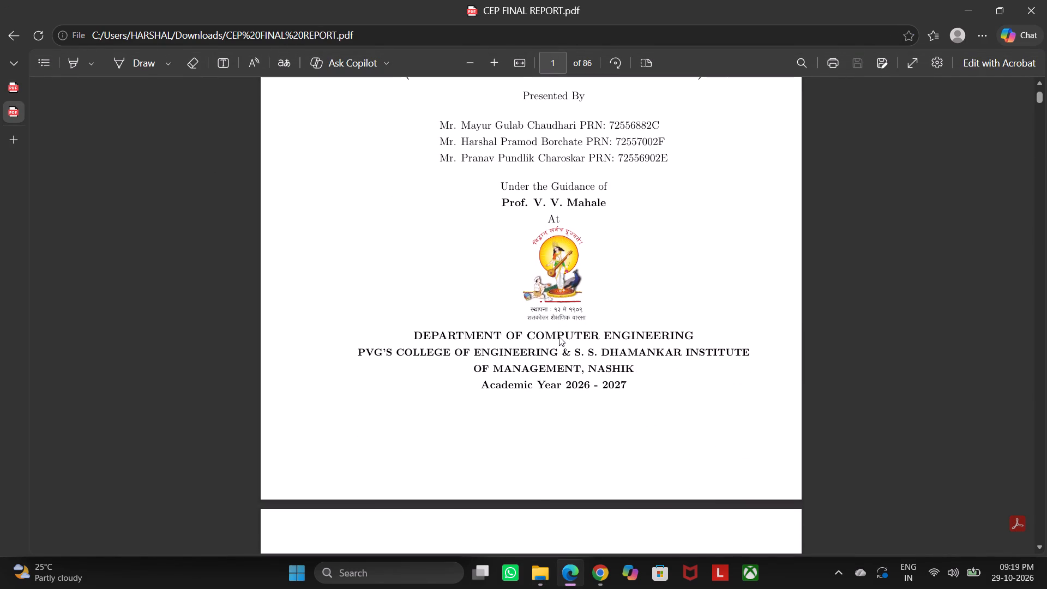
scroll(559, 336, "down", 4)
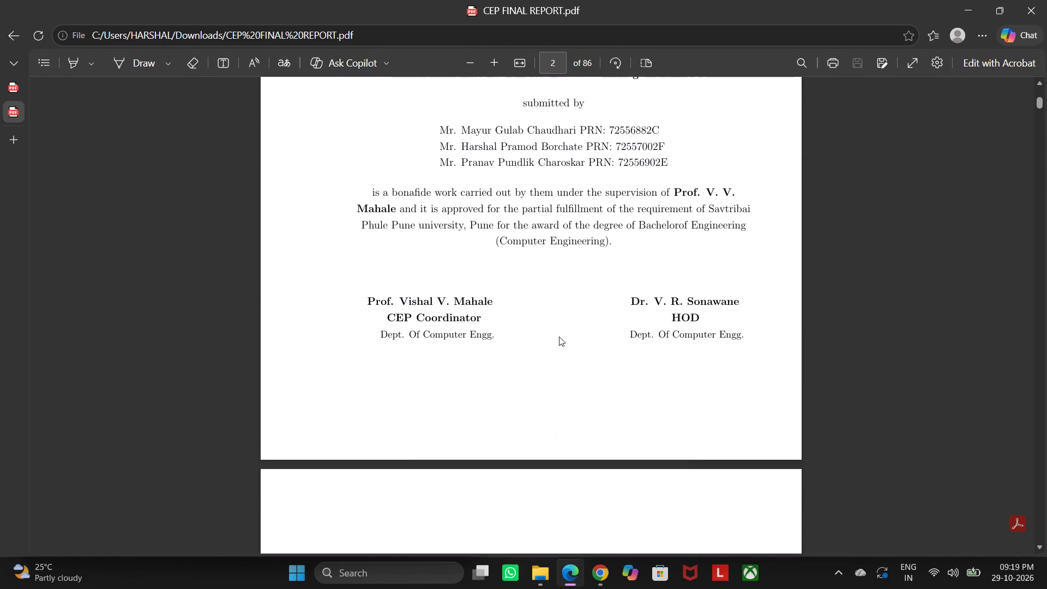
scroll(559, 336, "down", 18)
scroll(559, 336, "down", 9)
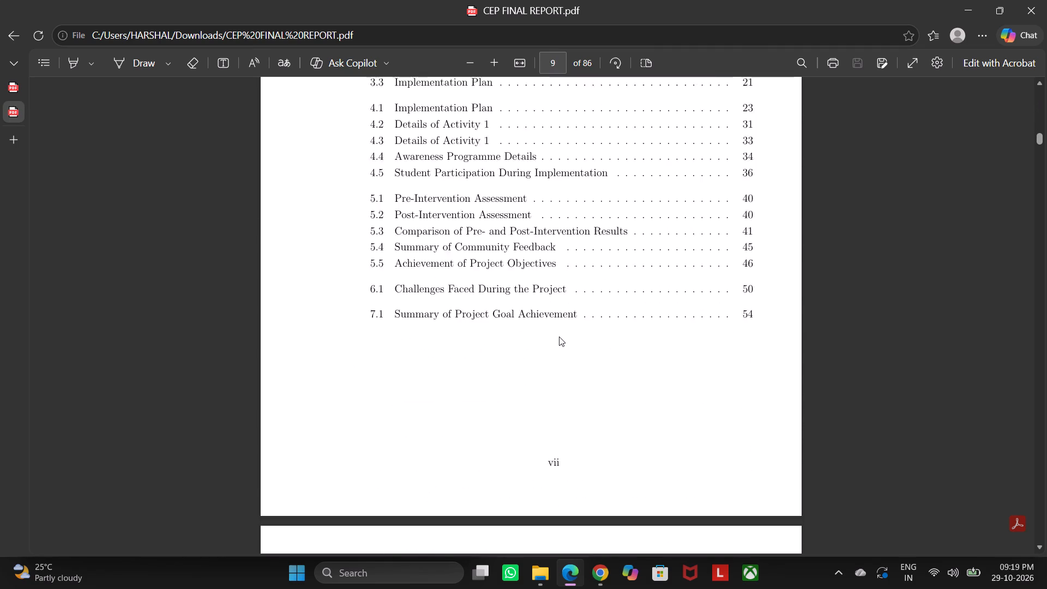
scroll(559, 336, "down", 20)
scroll(559, 336, "down", 11)
scroll(559, 336, "down", 11)
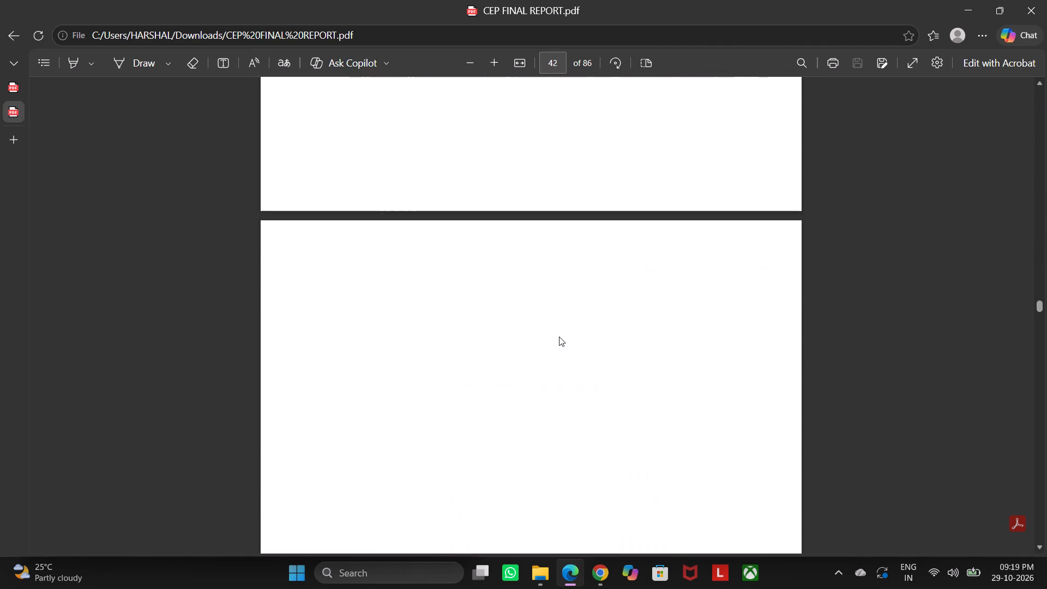
scroll(559, 336, "down", 20)
scroll(559, 336, "down", 2)
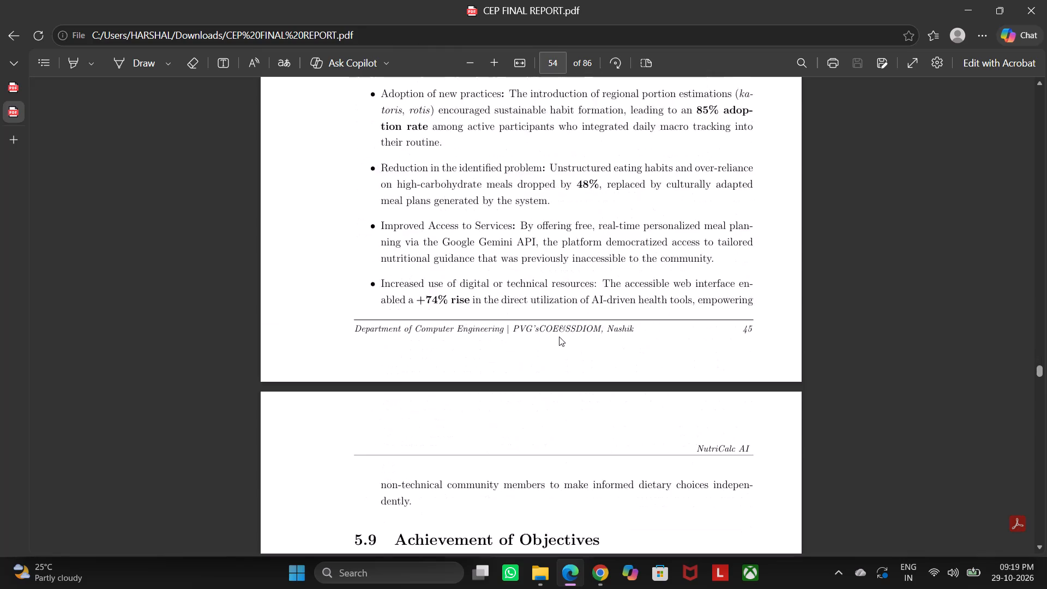
scroll(559, 336, "down", 20)
scroll(559, 336, "down", 15)
scroll(559, 336, "down", 7)
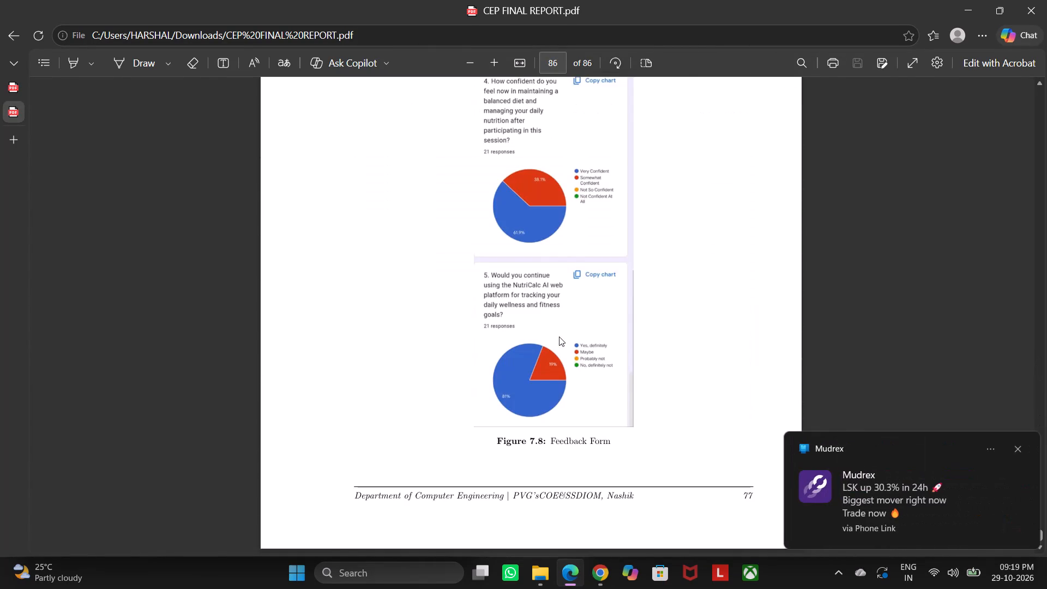
left_click(1014, 448)
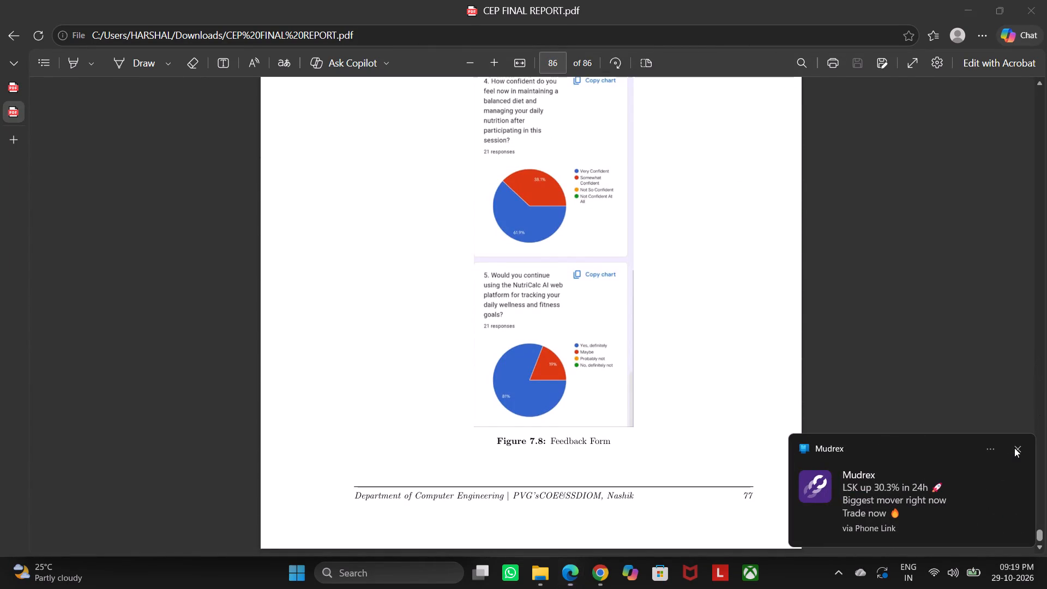
Examine the appendix pages back from Appendix D – Feedback Form to the permission letters, and close the PDF viewer.
scroll(731, 303, "up", 10)
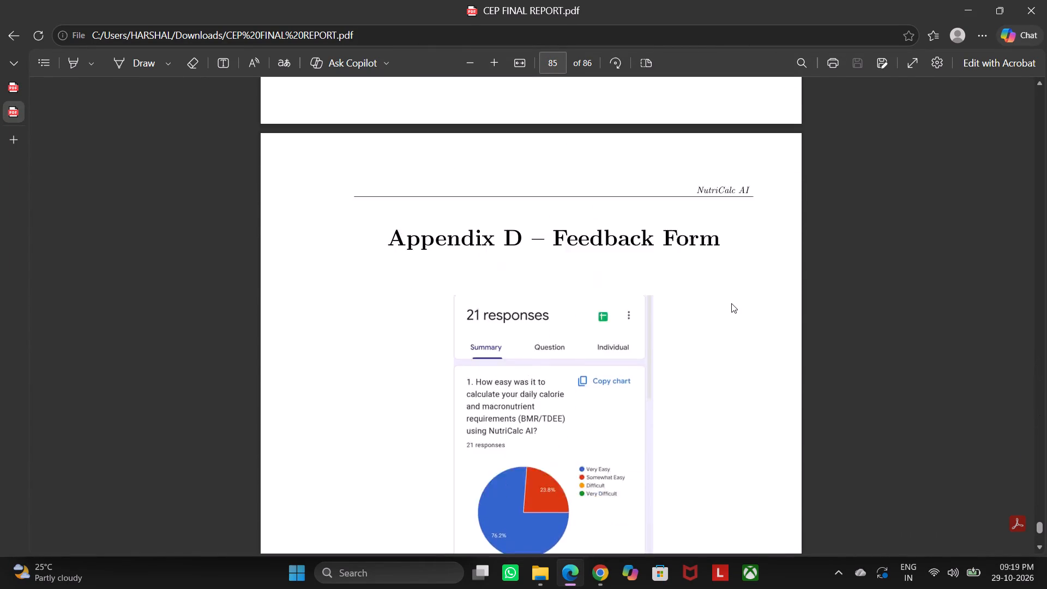
scroll(731, 303, "up", 2)
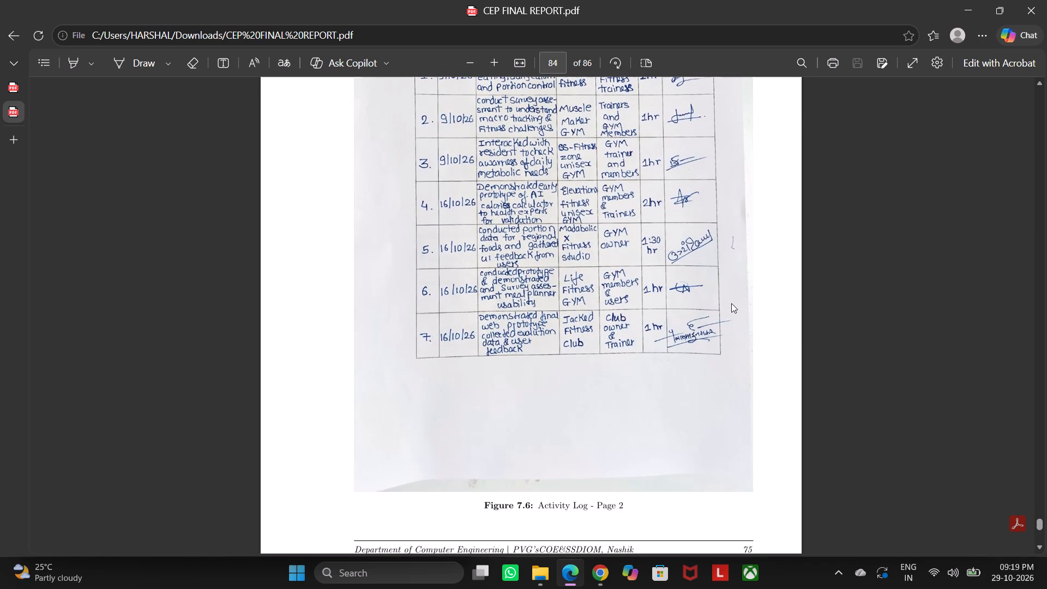
scroll(731, 303, "up", 4)
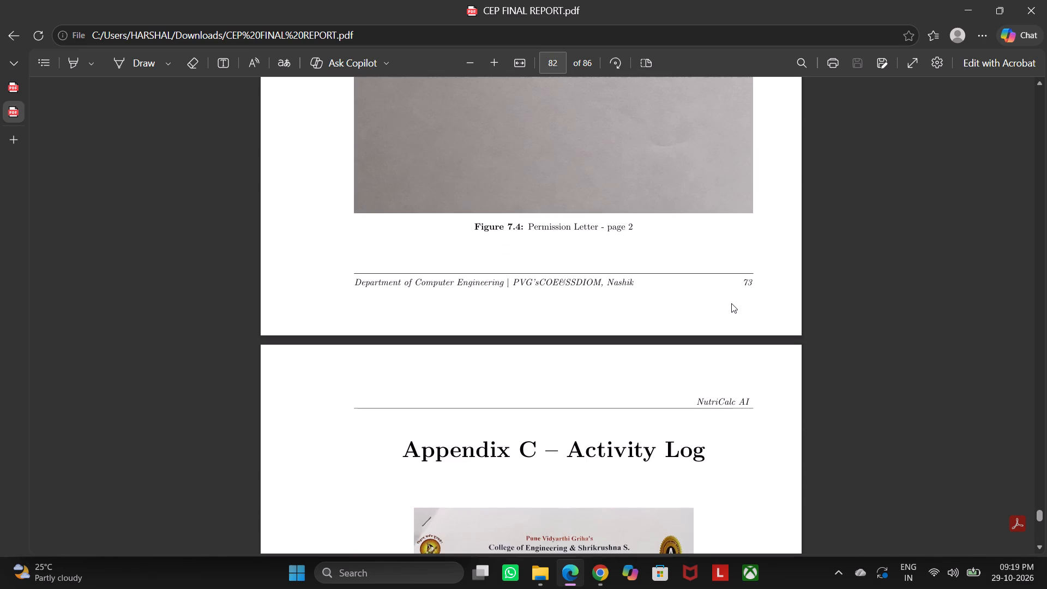
scroll(731, 303, "up", 11)
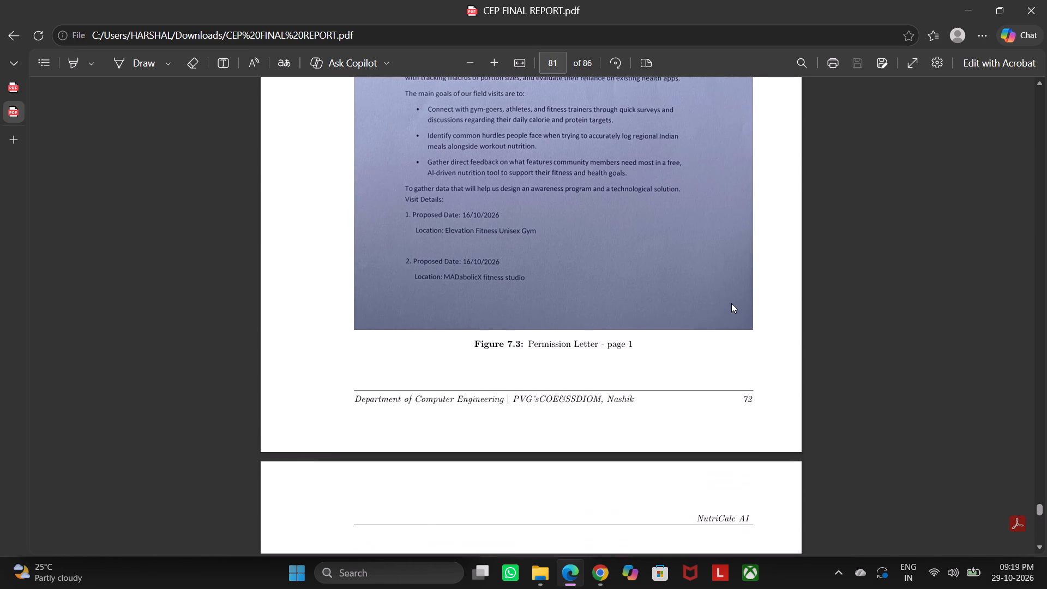
scroll(731, 303, "up", 6)
scroll(731, 303, "down", 8)
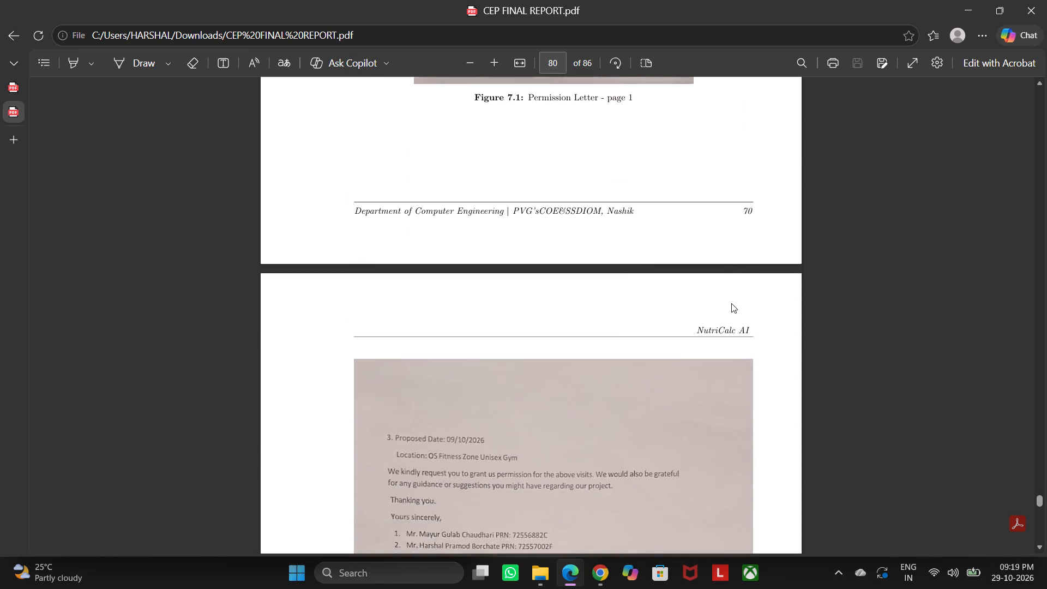
scroll(731, 303, "down", 3)
scroll(731, 303, "up", 1)
scroll(731, 303, "down", 4)
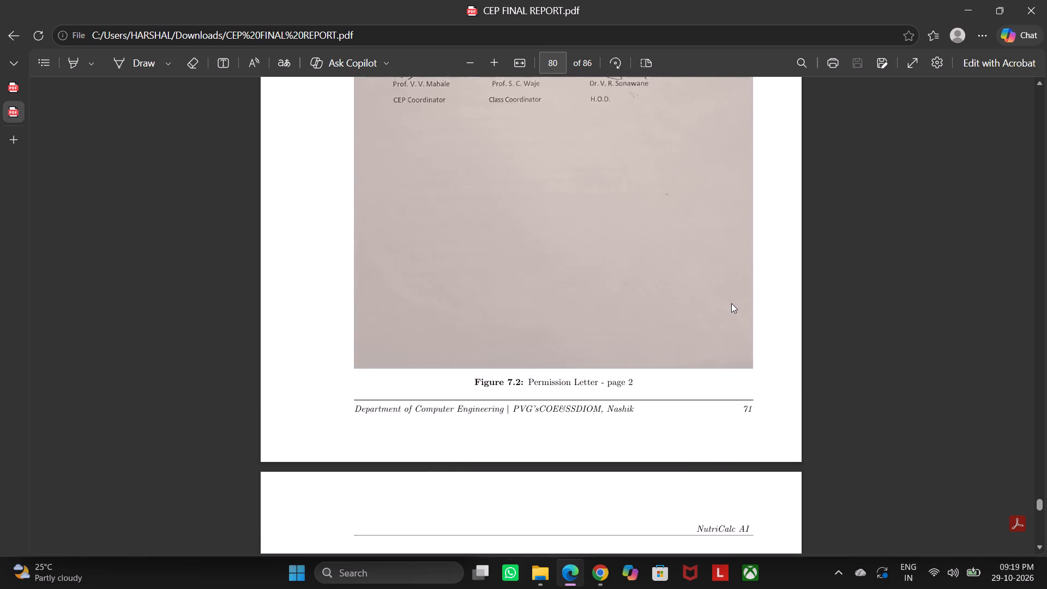
scroll(731, 303, "down", 8)
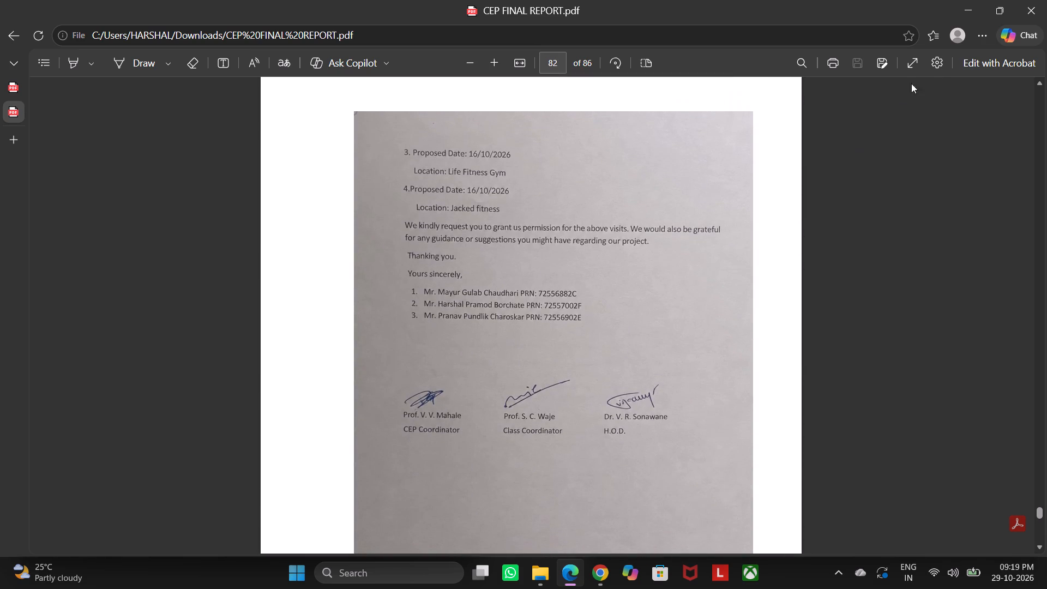
left_click(1025, 1)
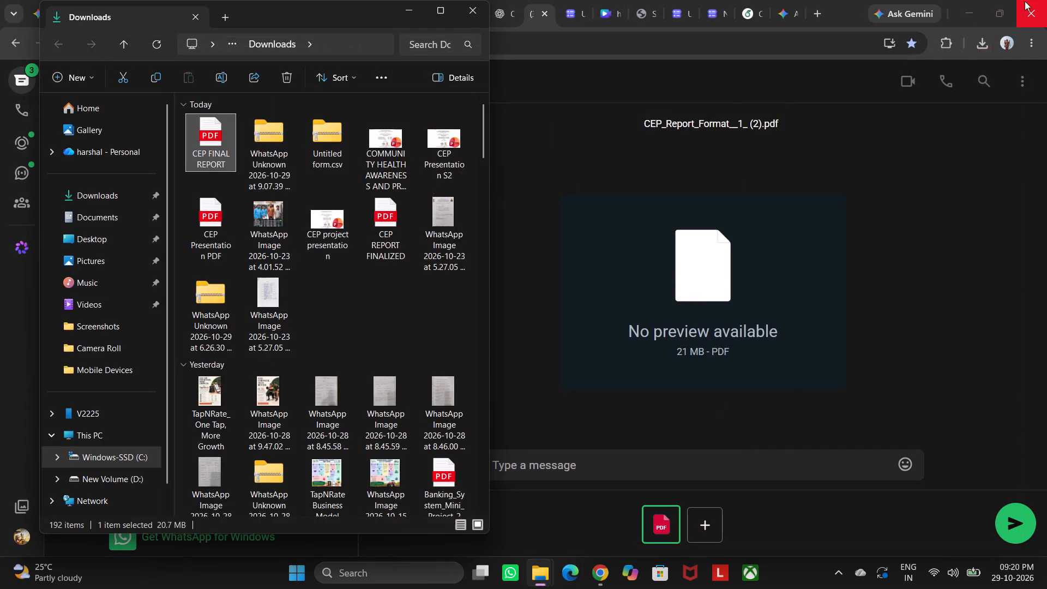